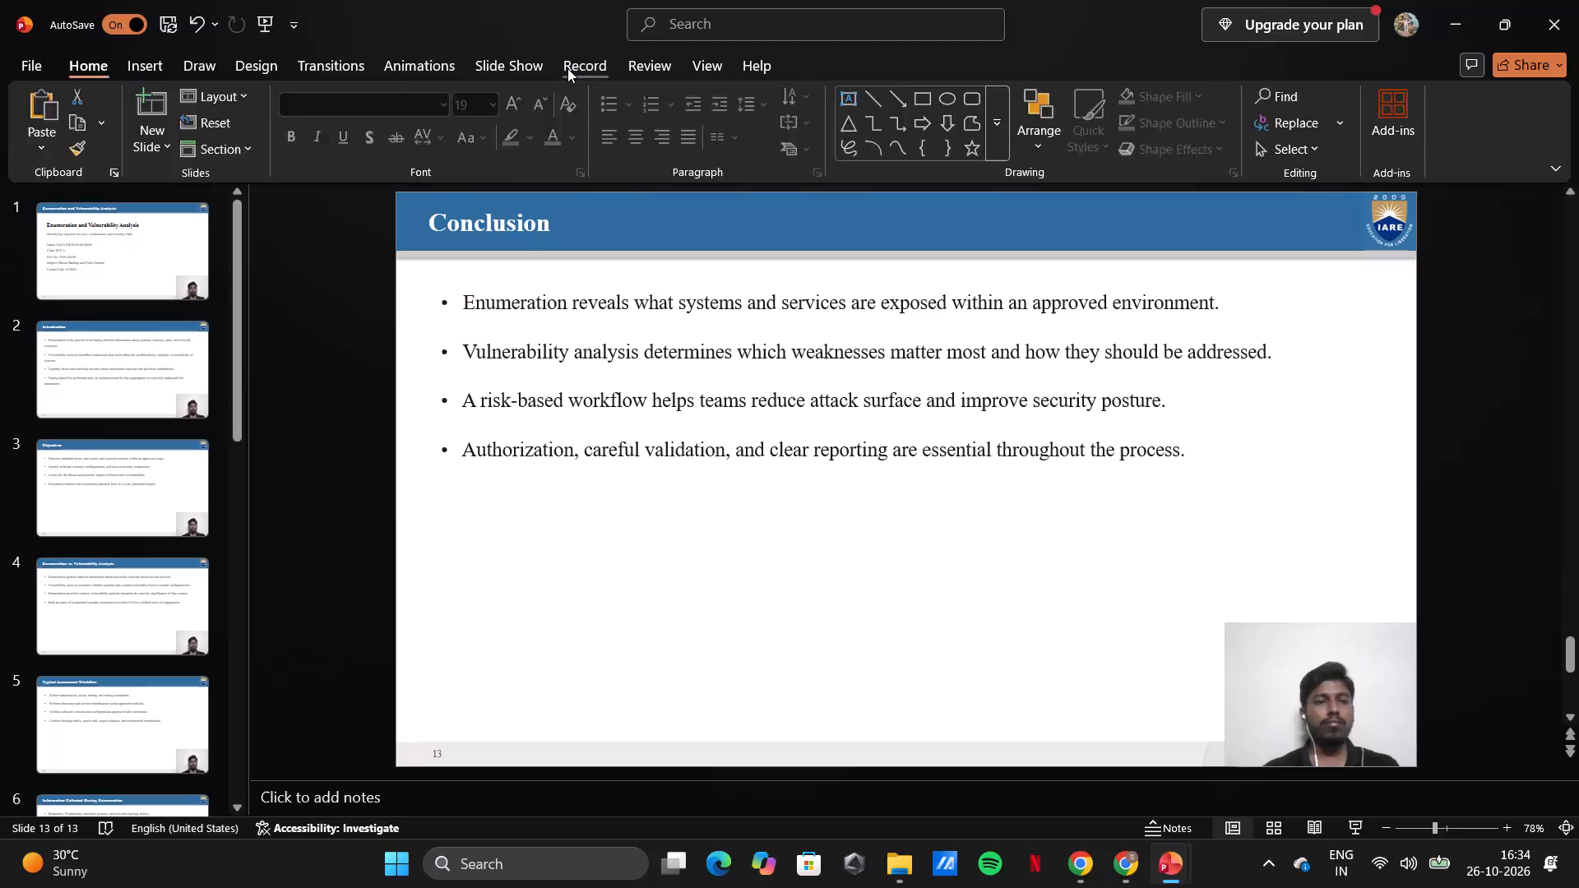
Start a Full HD (1080p) video export of the Ethical Hacking and Cyber Defense presentation using recorded timings and narrations.
left_click(403, 95)
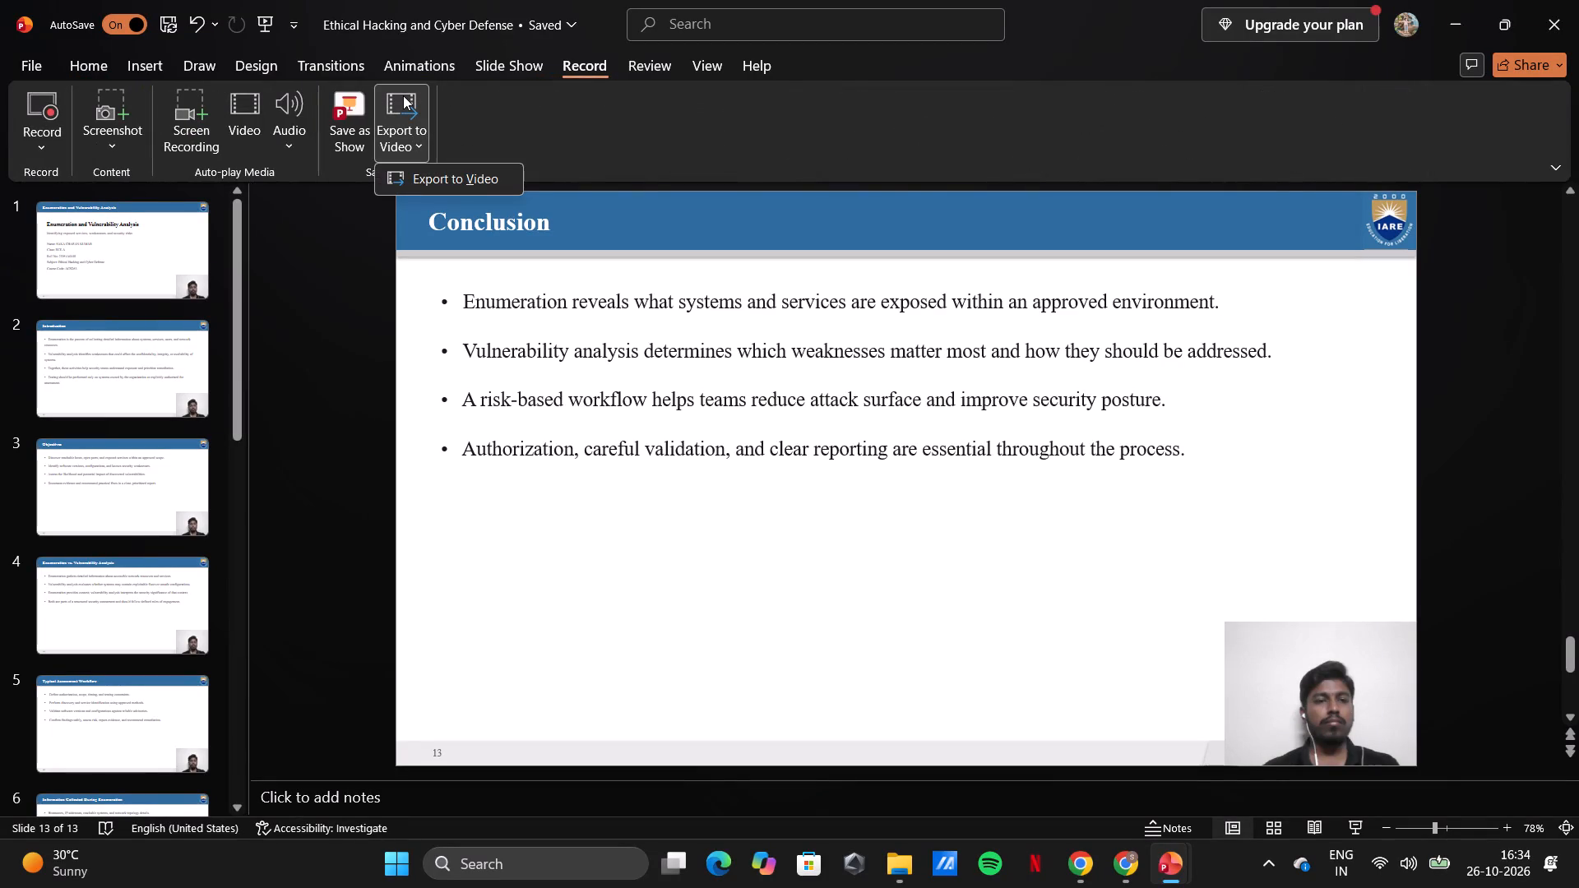
scroll(38, 305, "up", 5)
left_click(155, 243)
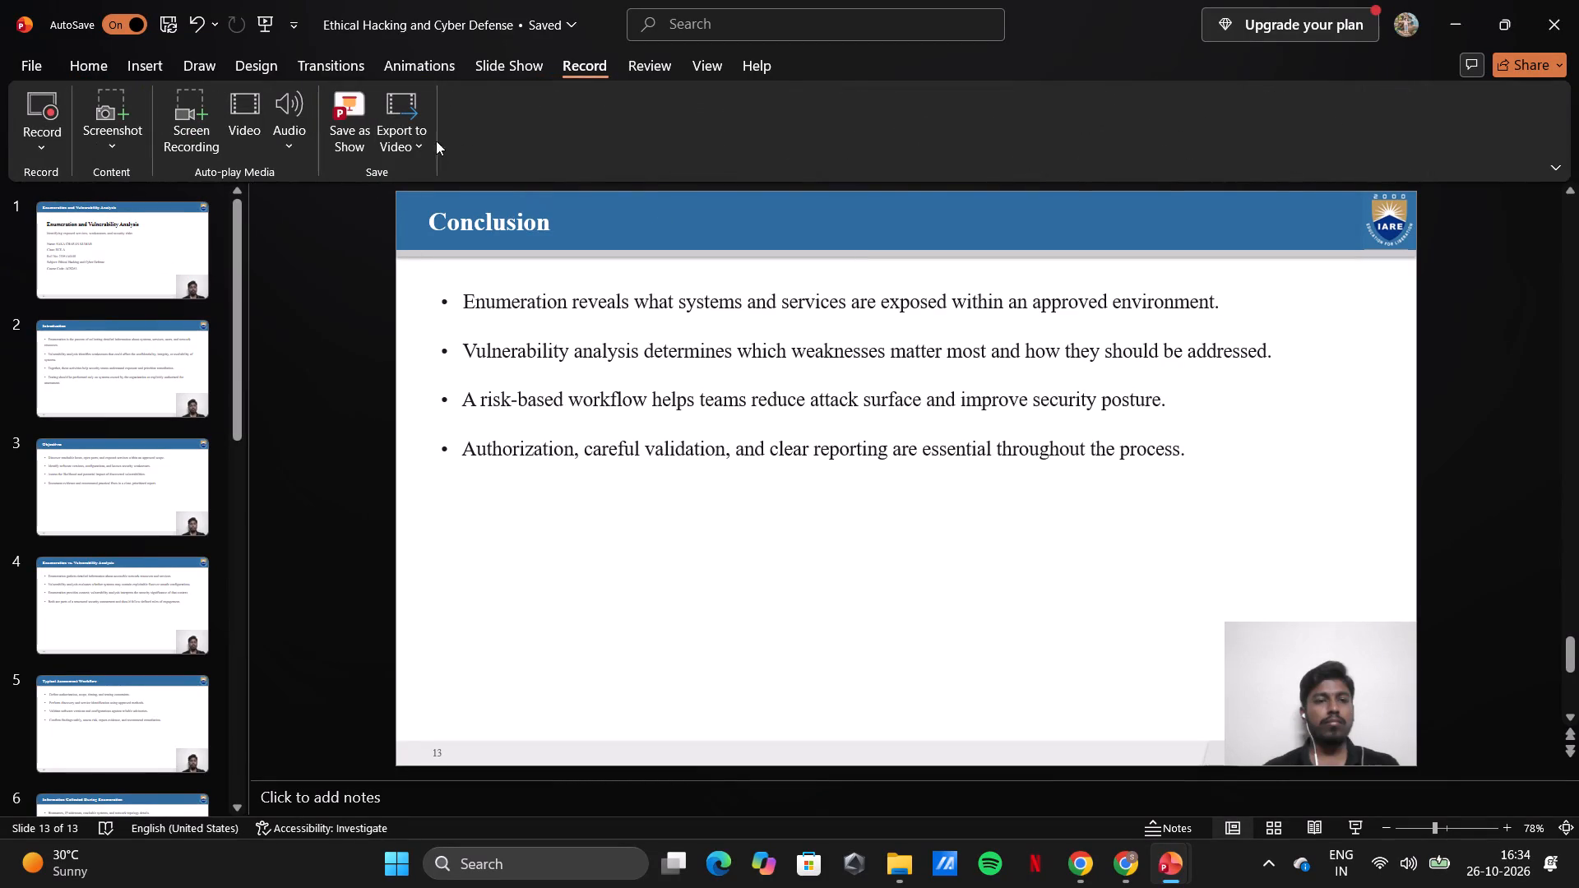
double_click(130, 266)
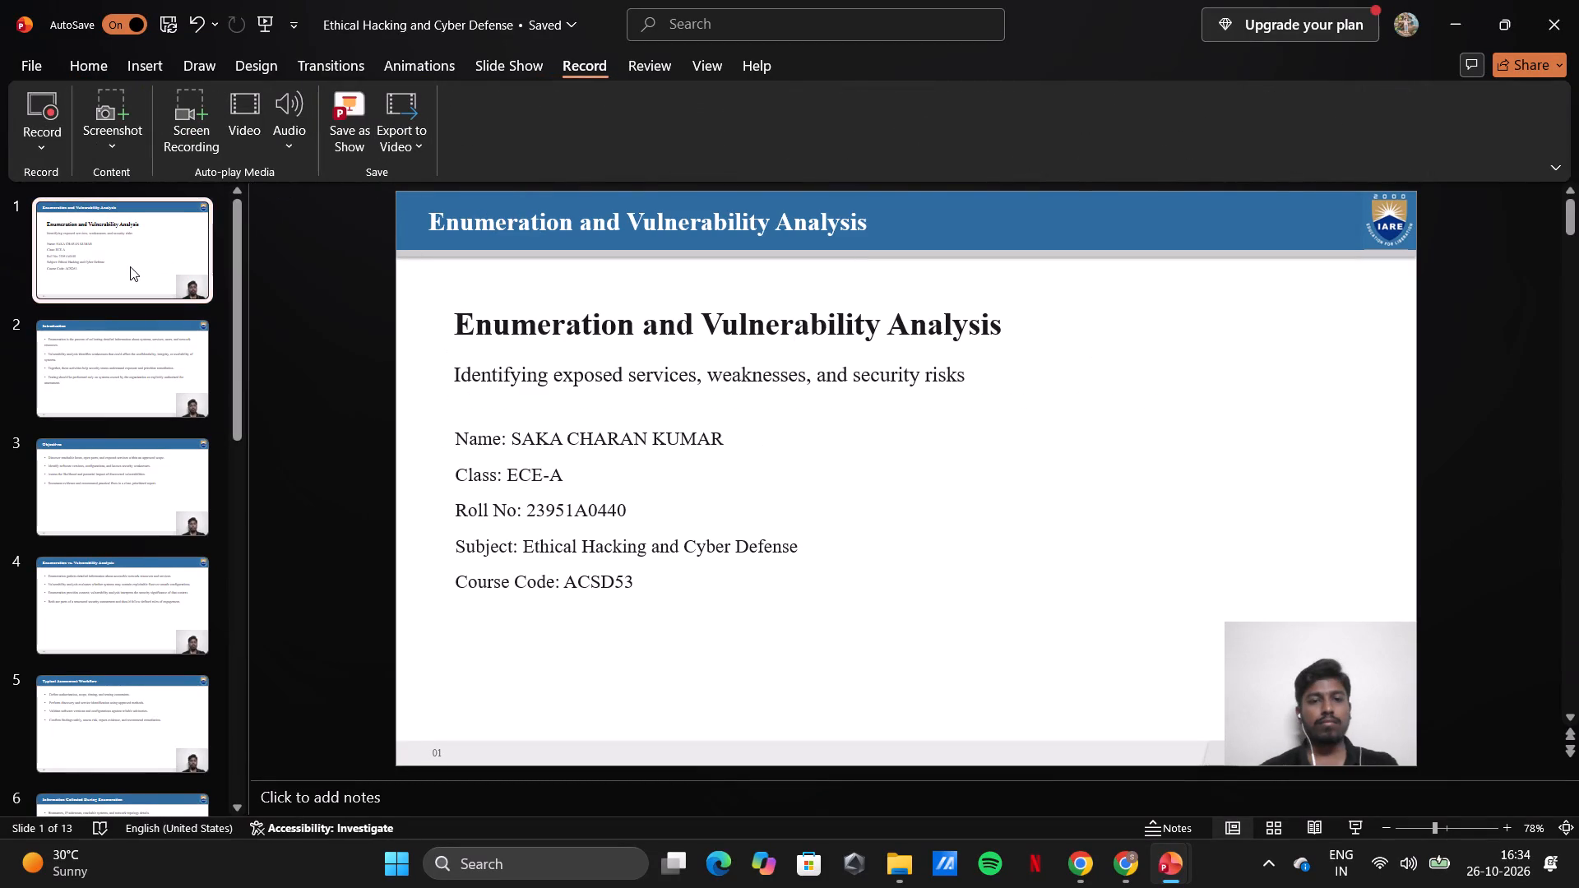
left_click(405, 100)
left_click(428, 167)
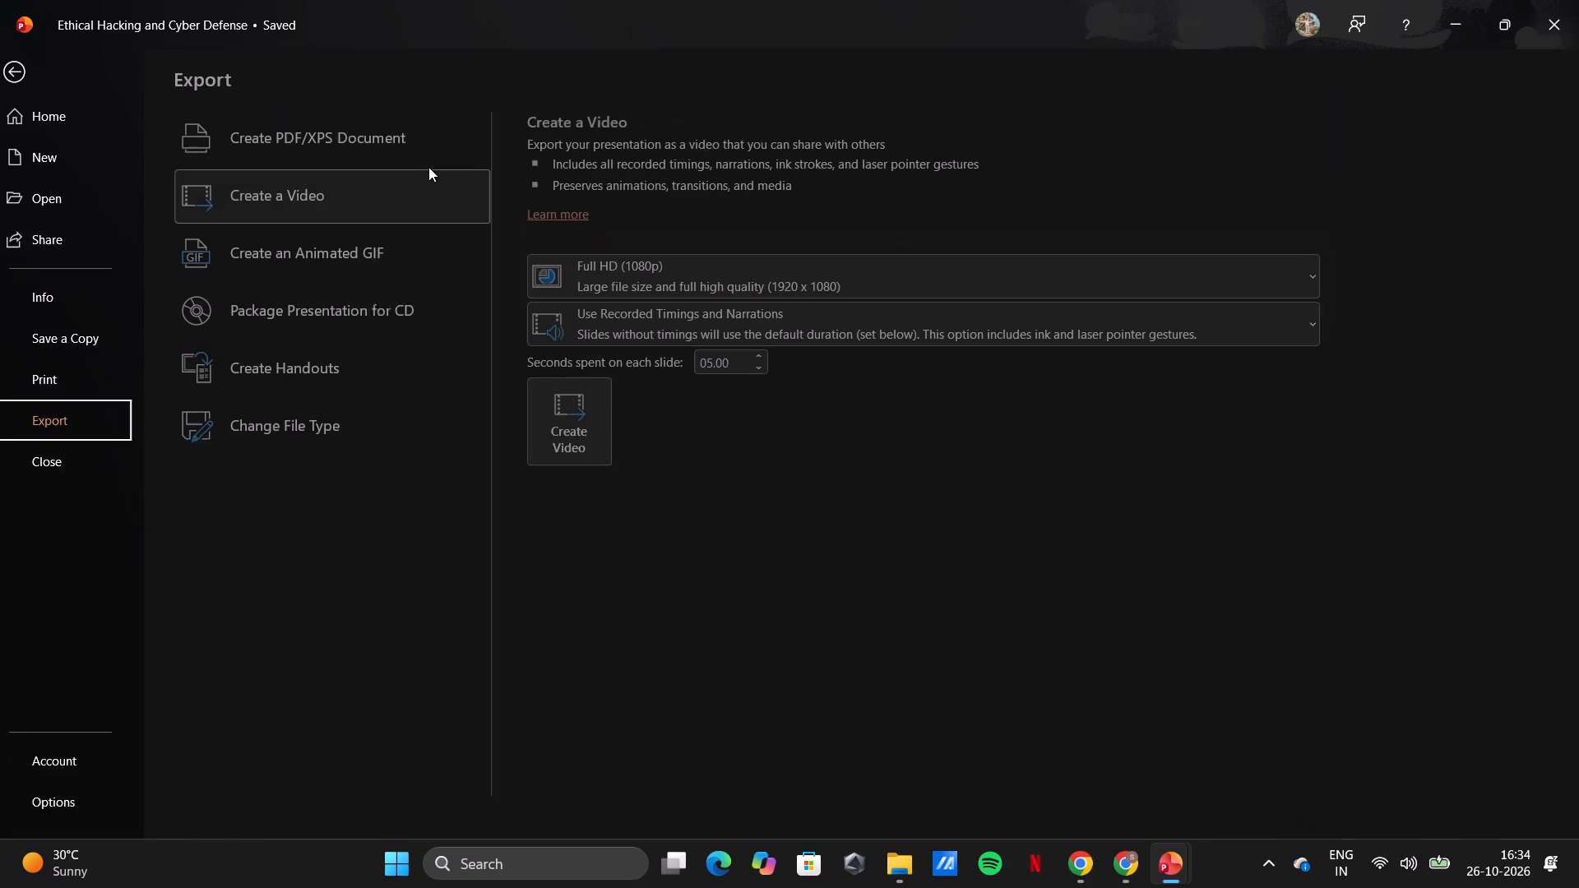
left_click(594, 432)
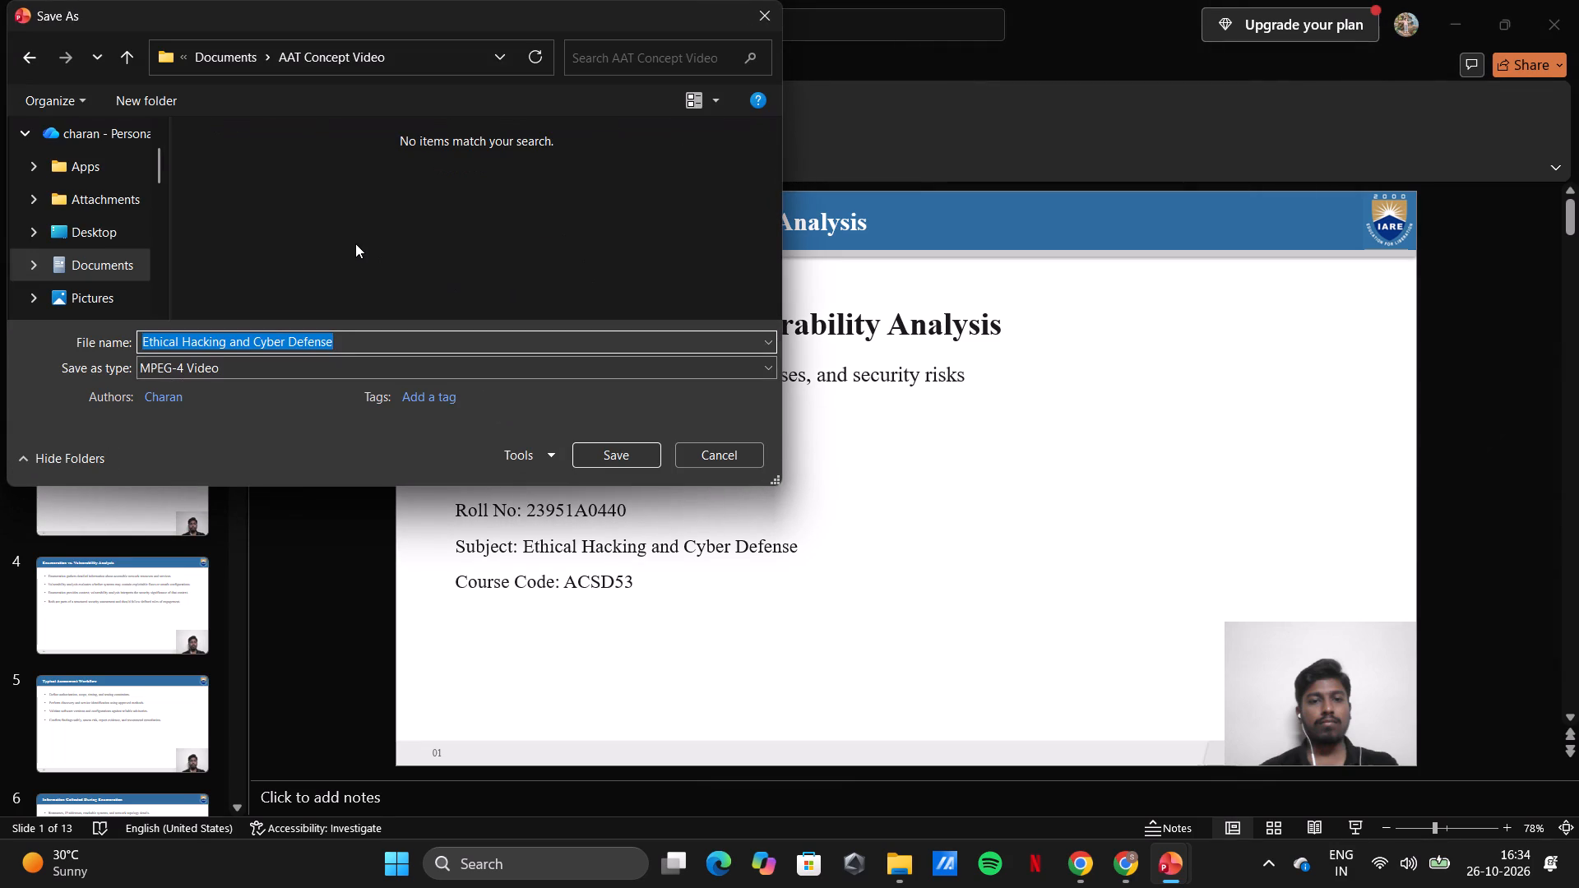
Create a new folder named "Concept Video VII SEM AAT-2" on Local Disk (C:) for the exported video.
scroll(103, 238, "down", 1)
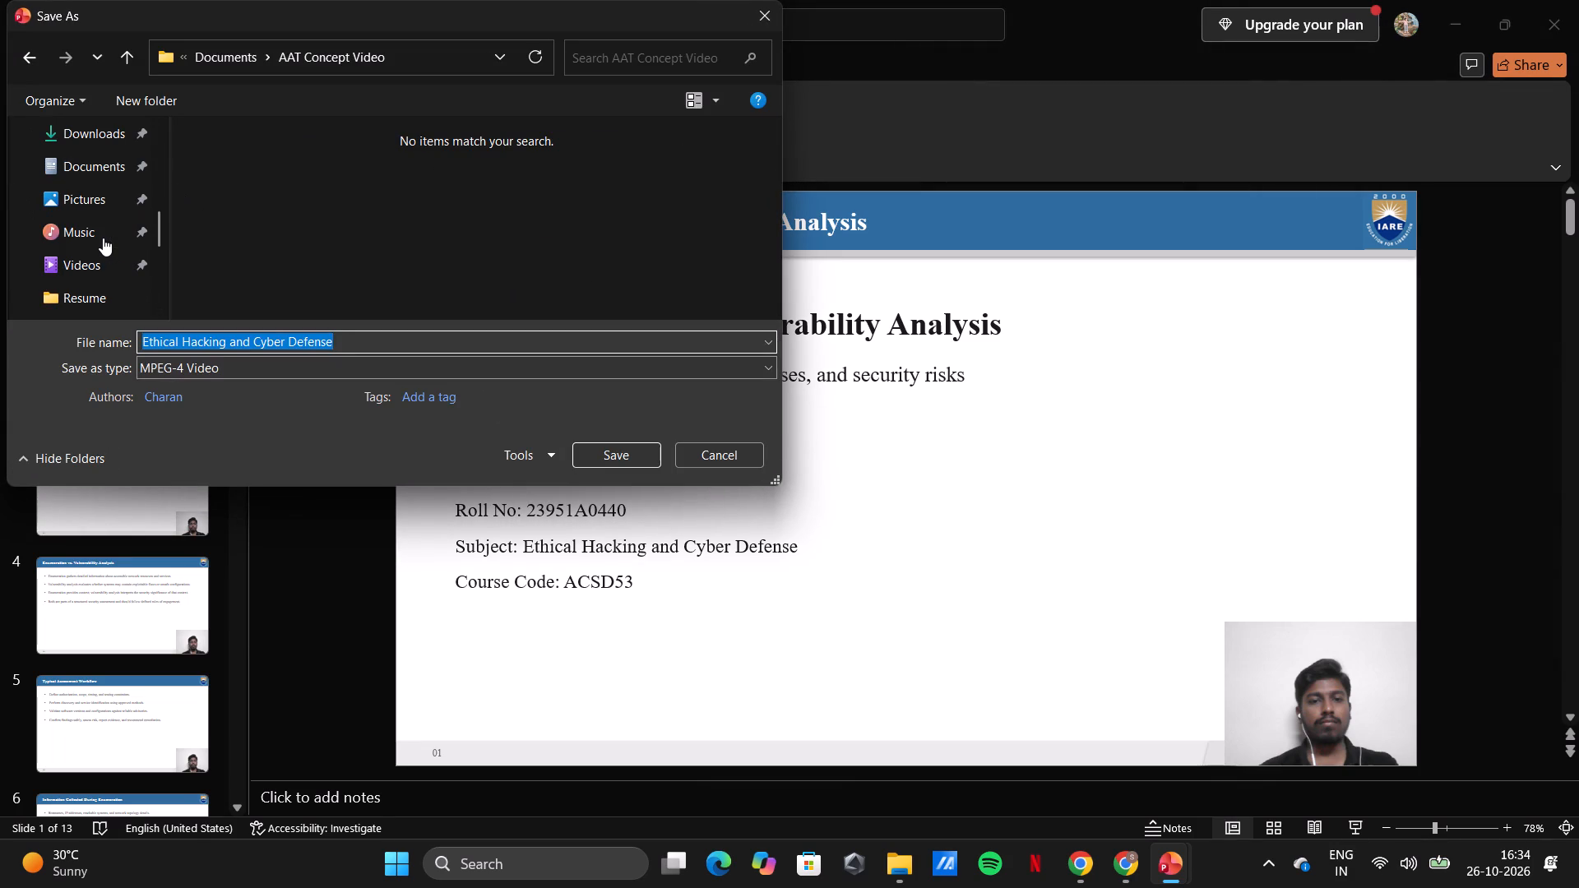
scroll(103, 238, "down", 4)
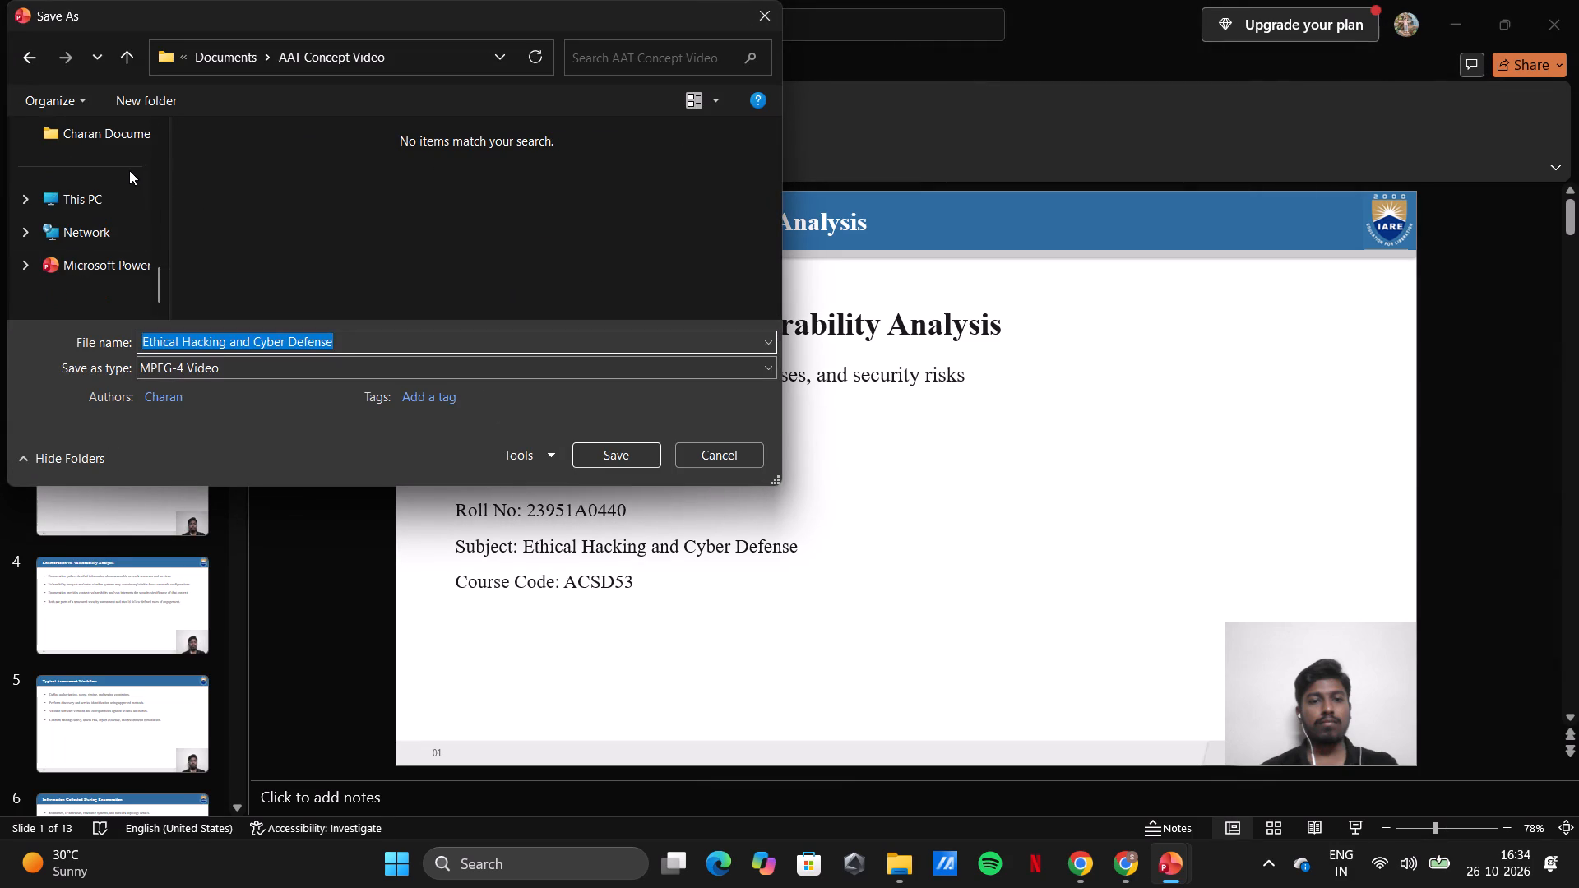
left_click(96, 204)
double_click(96, 204)
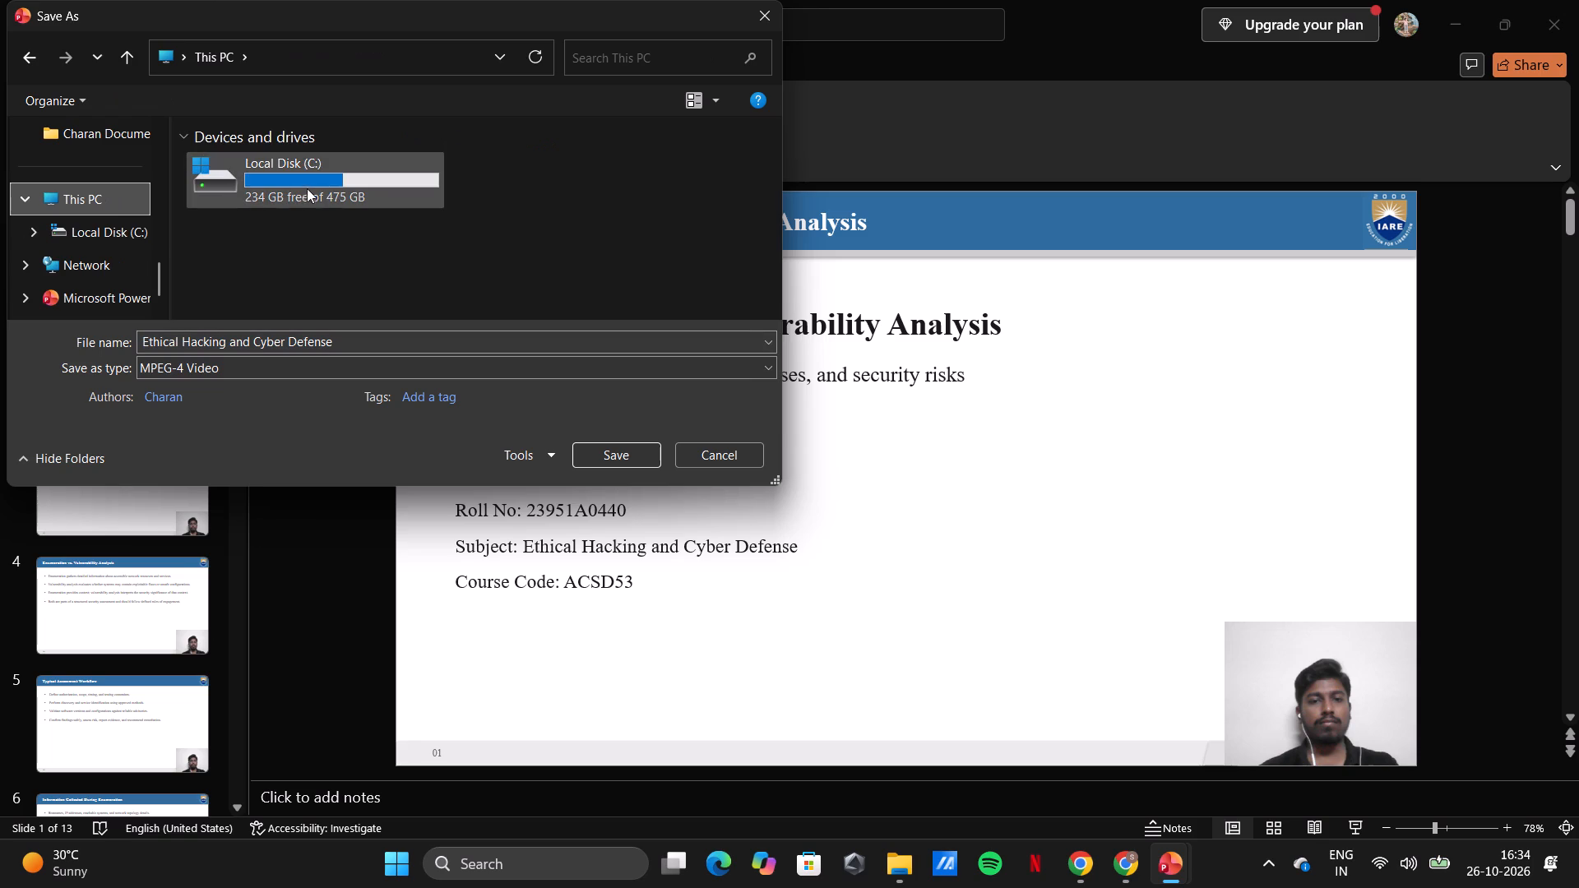
double_click(309, 189)
right_click(269, 213)
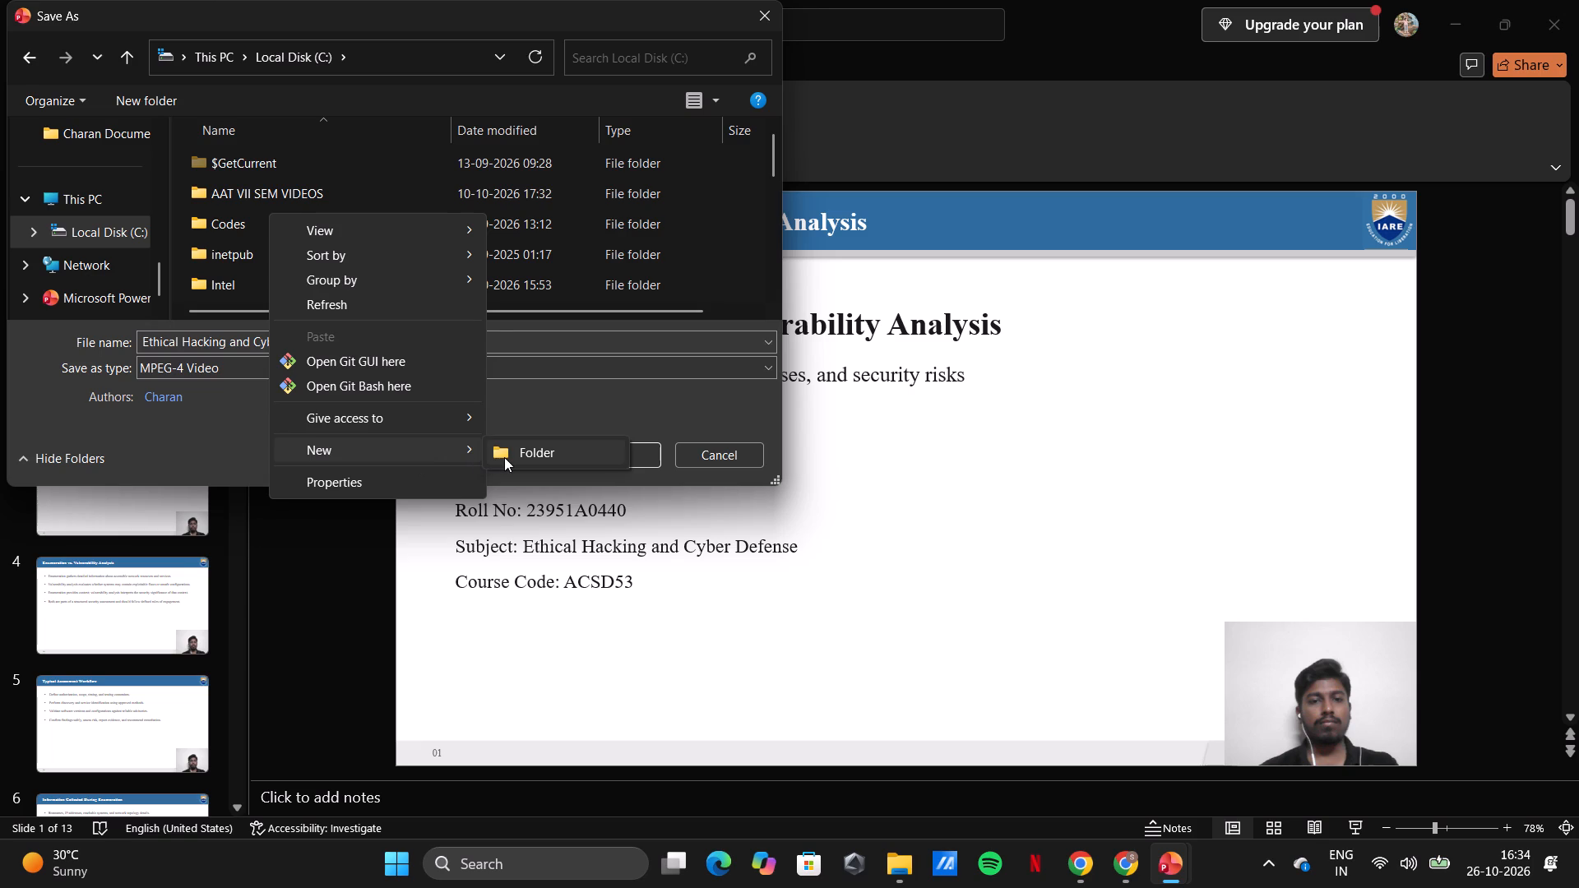
left_click(504, 457)
key("BackSpace")
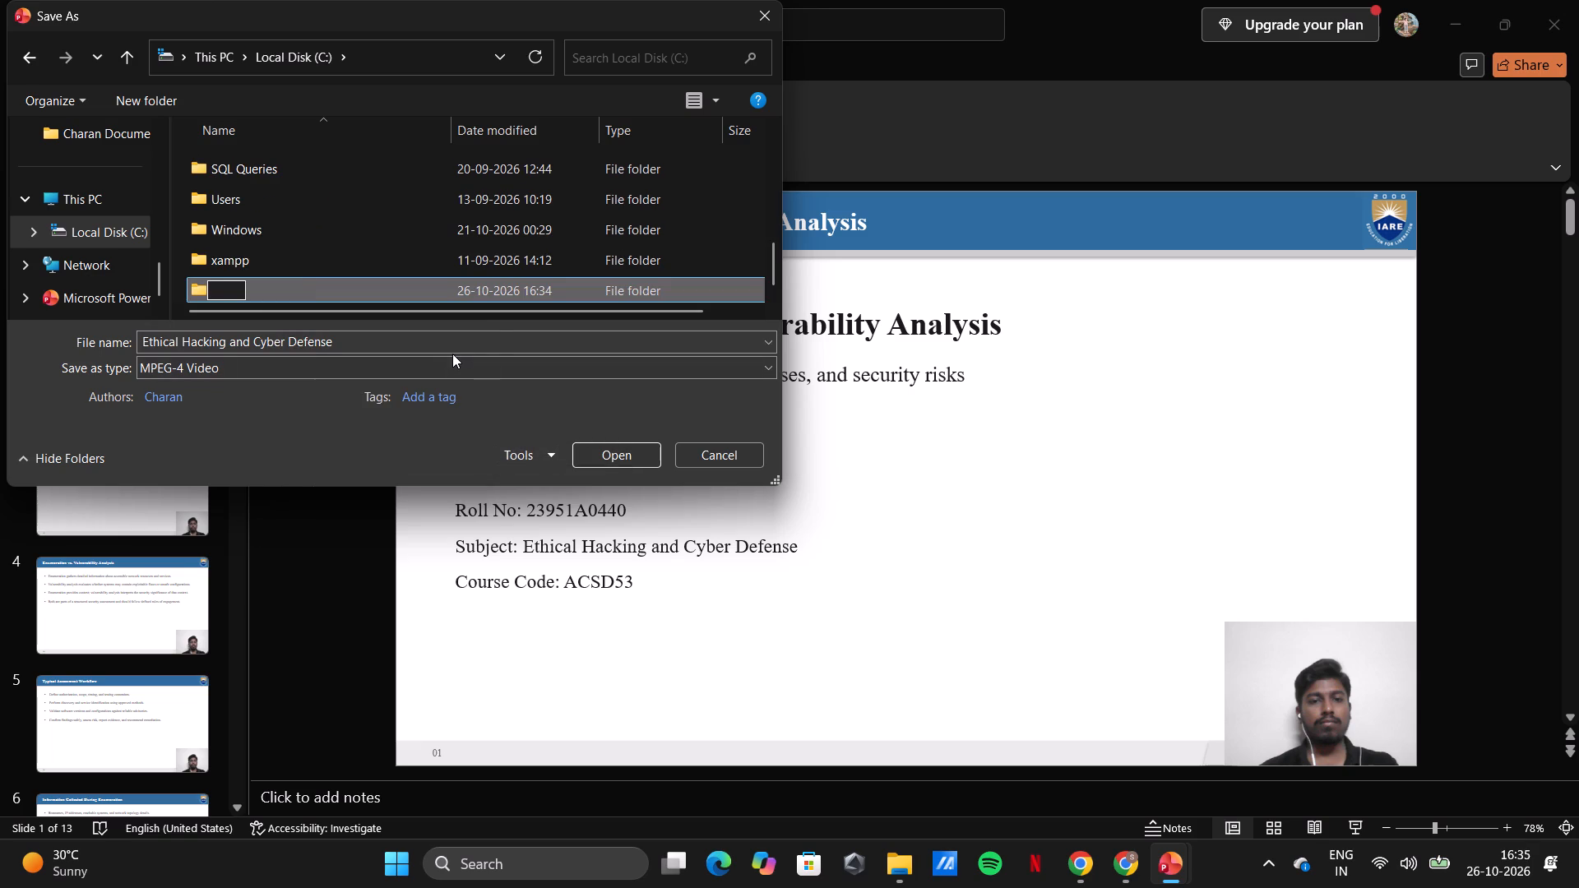
type("Concept")
key("space")
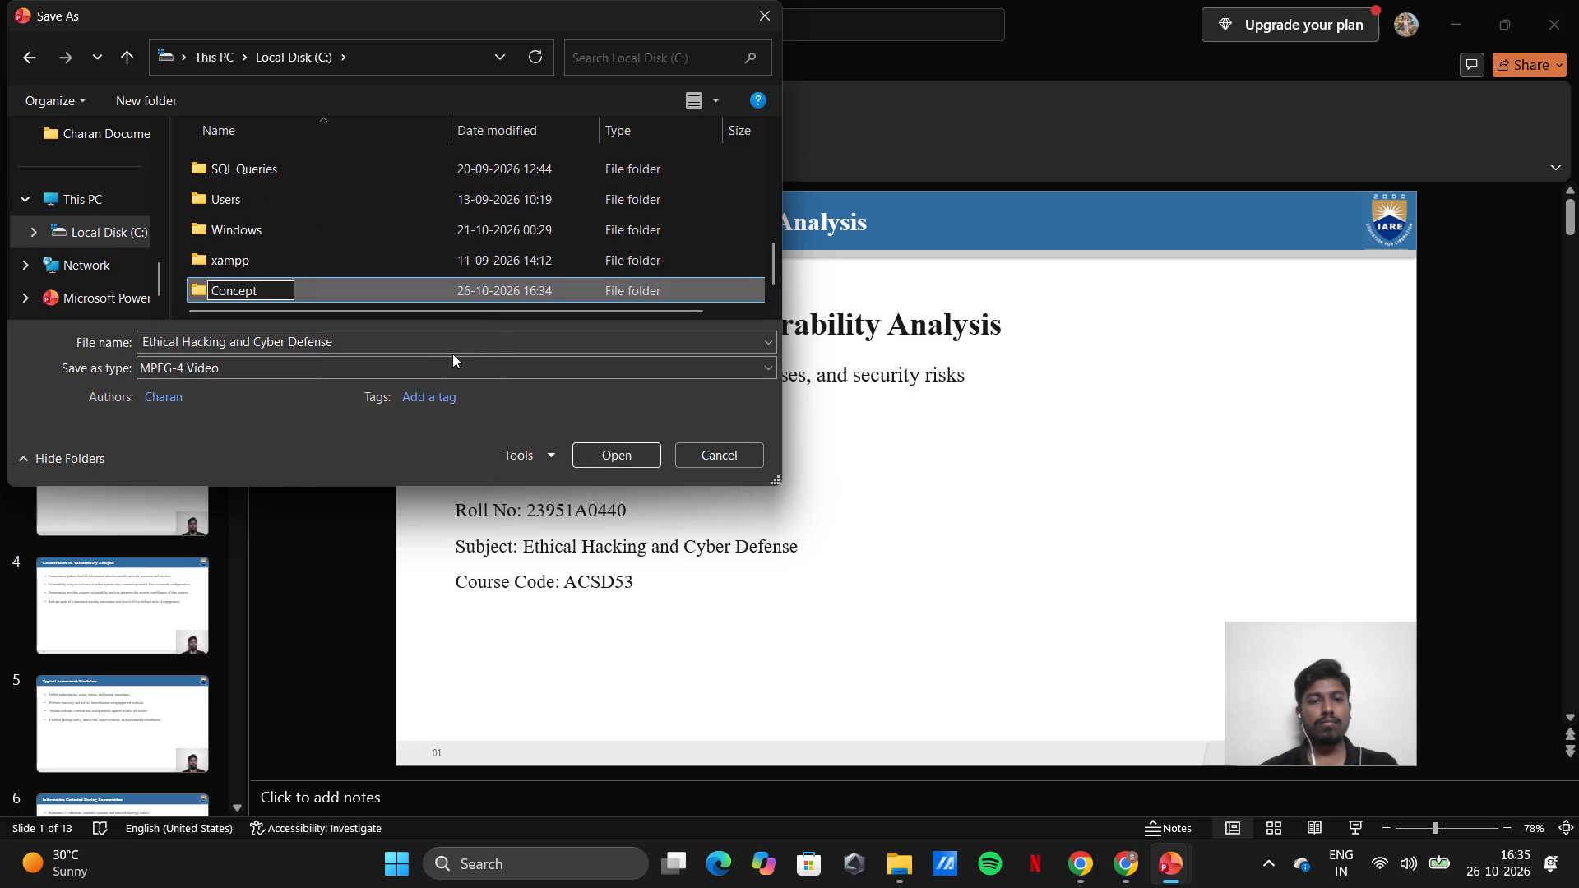
type("Video")
key("space")
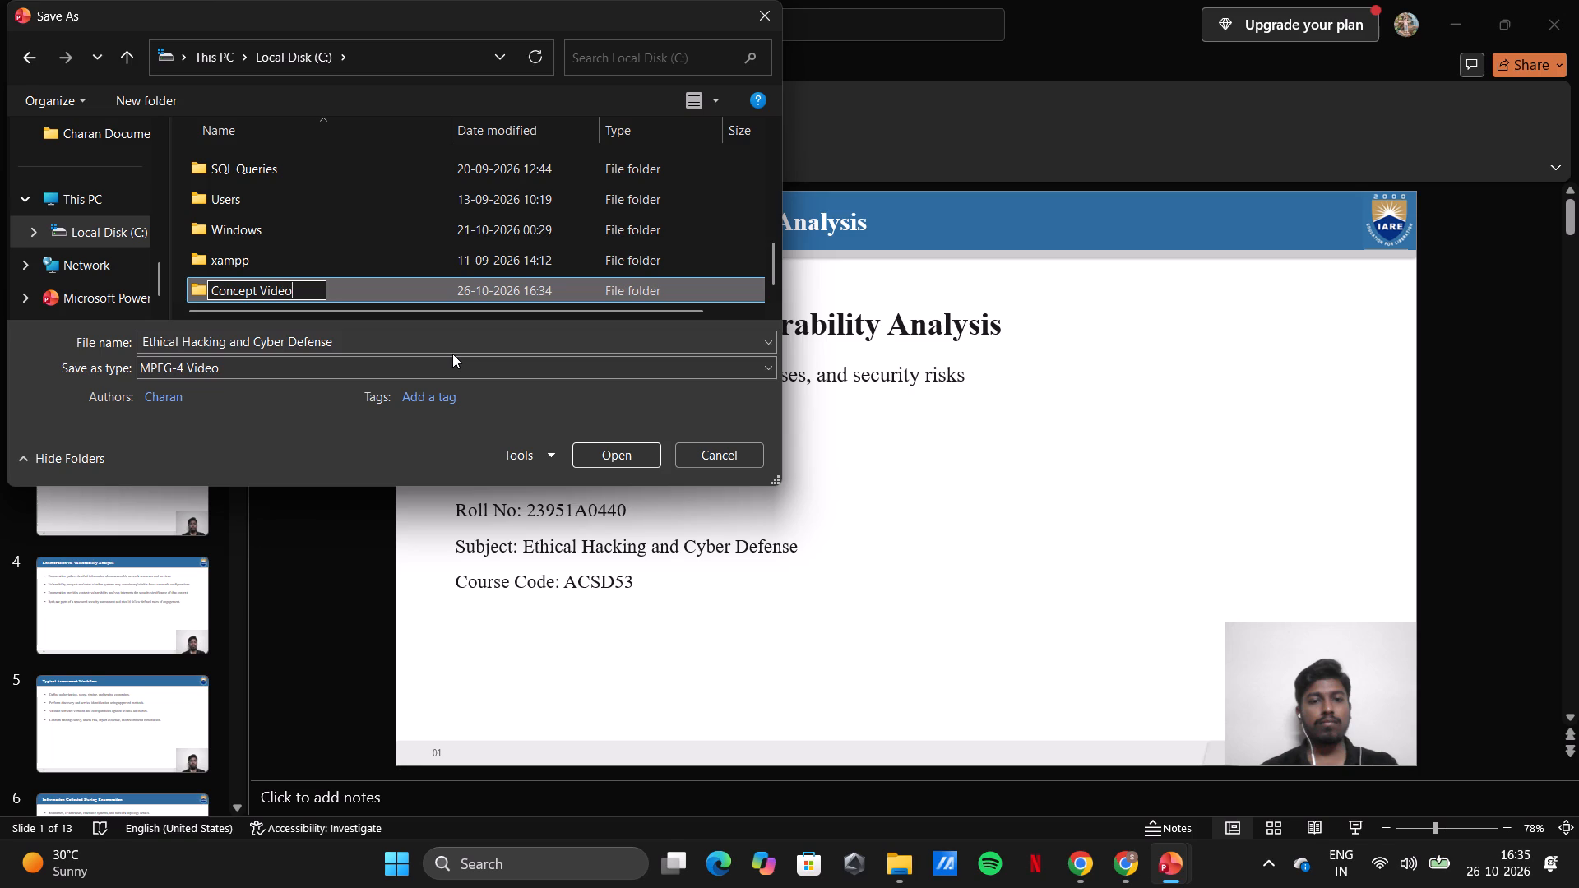
type("VII SEM AAT")
type("-2")
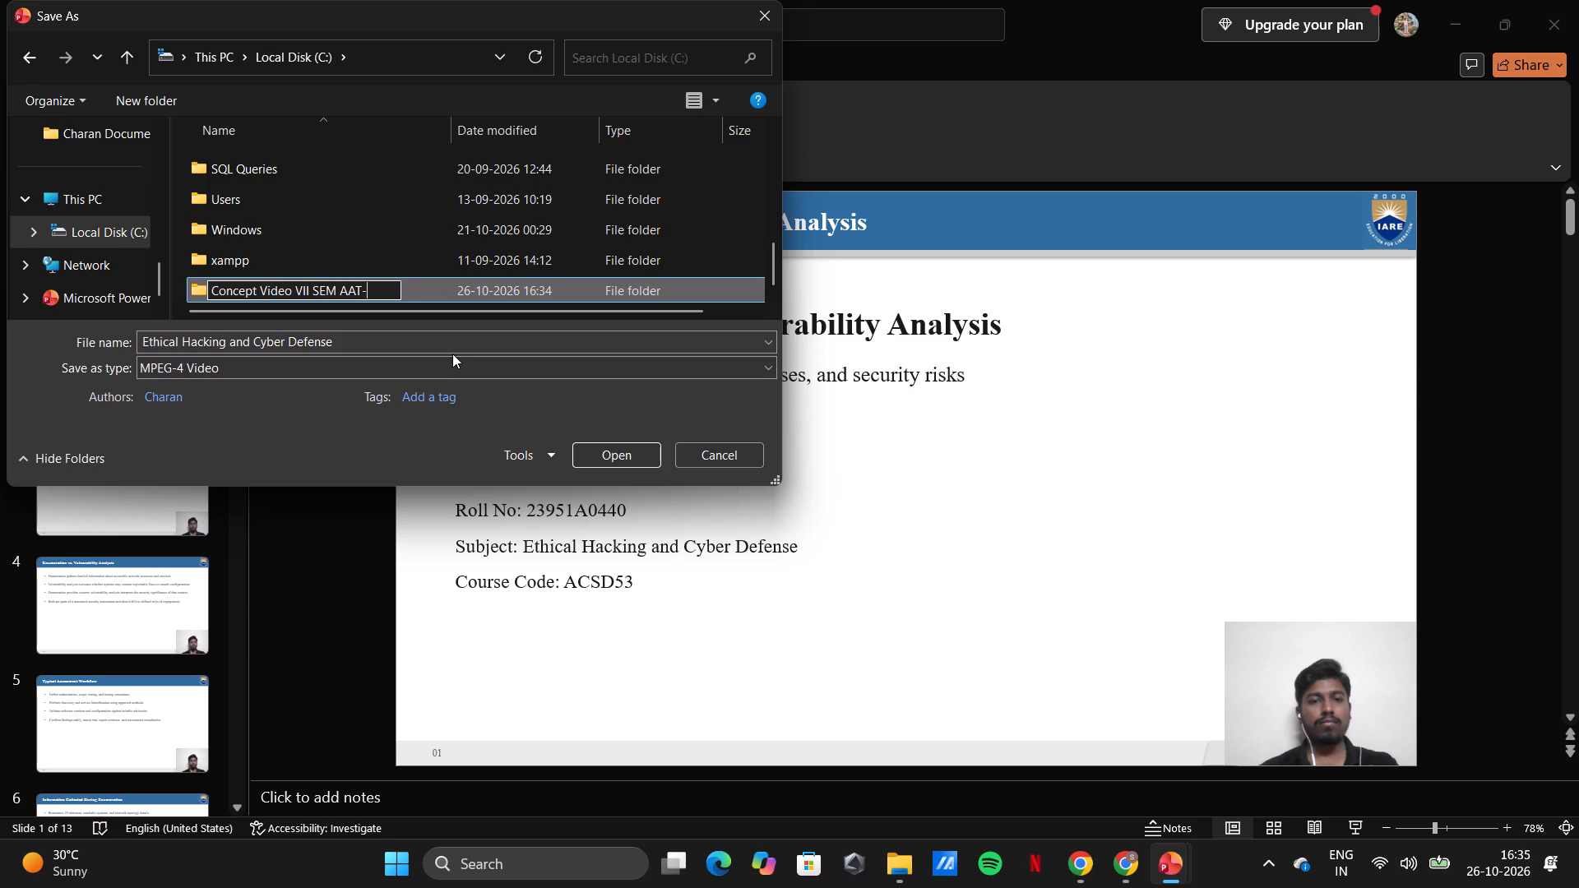
left_click(447, 286)
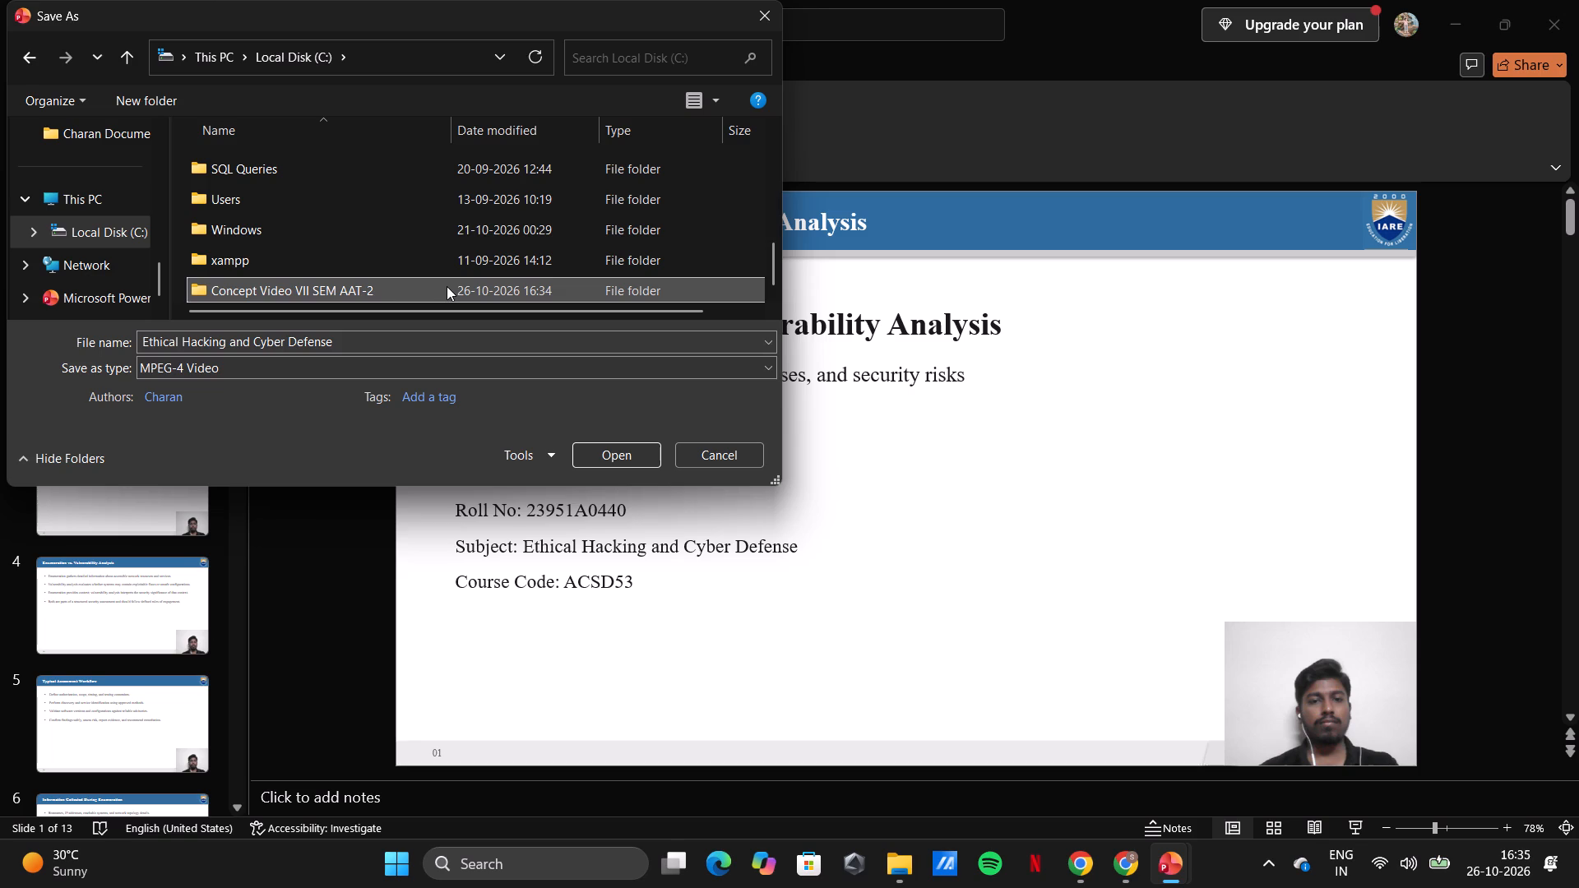
Save the video as "Ethical Hacking and Cyber Defense" in MPEG-4 format inside the Concept Video VII SEM AAT-2 folder.
double_click(404, 289)
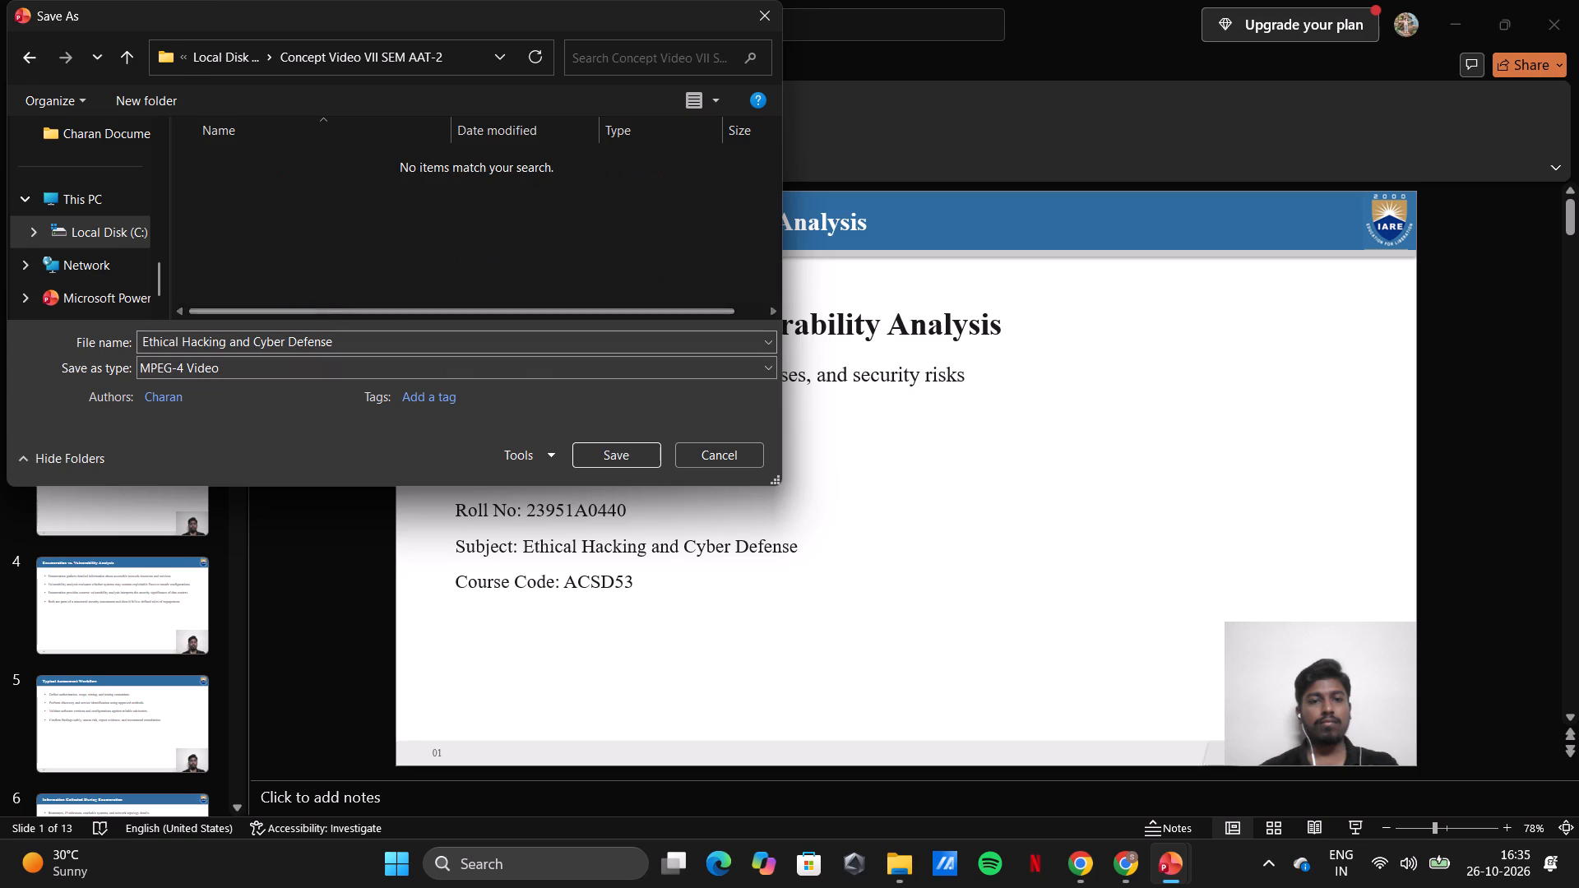
left_click(632, 460)
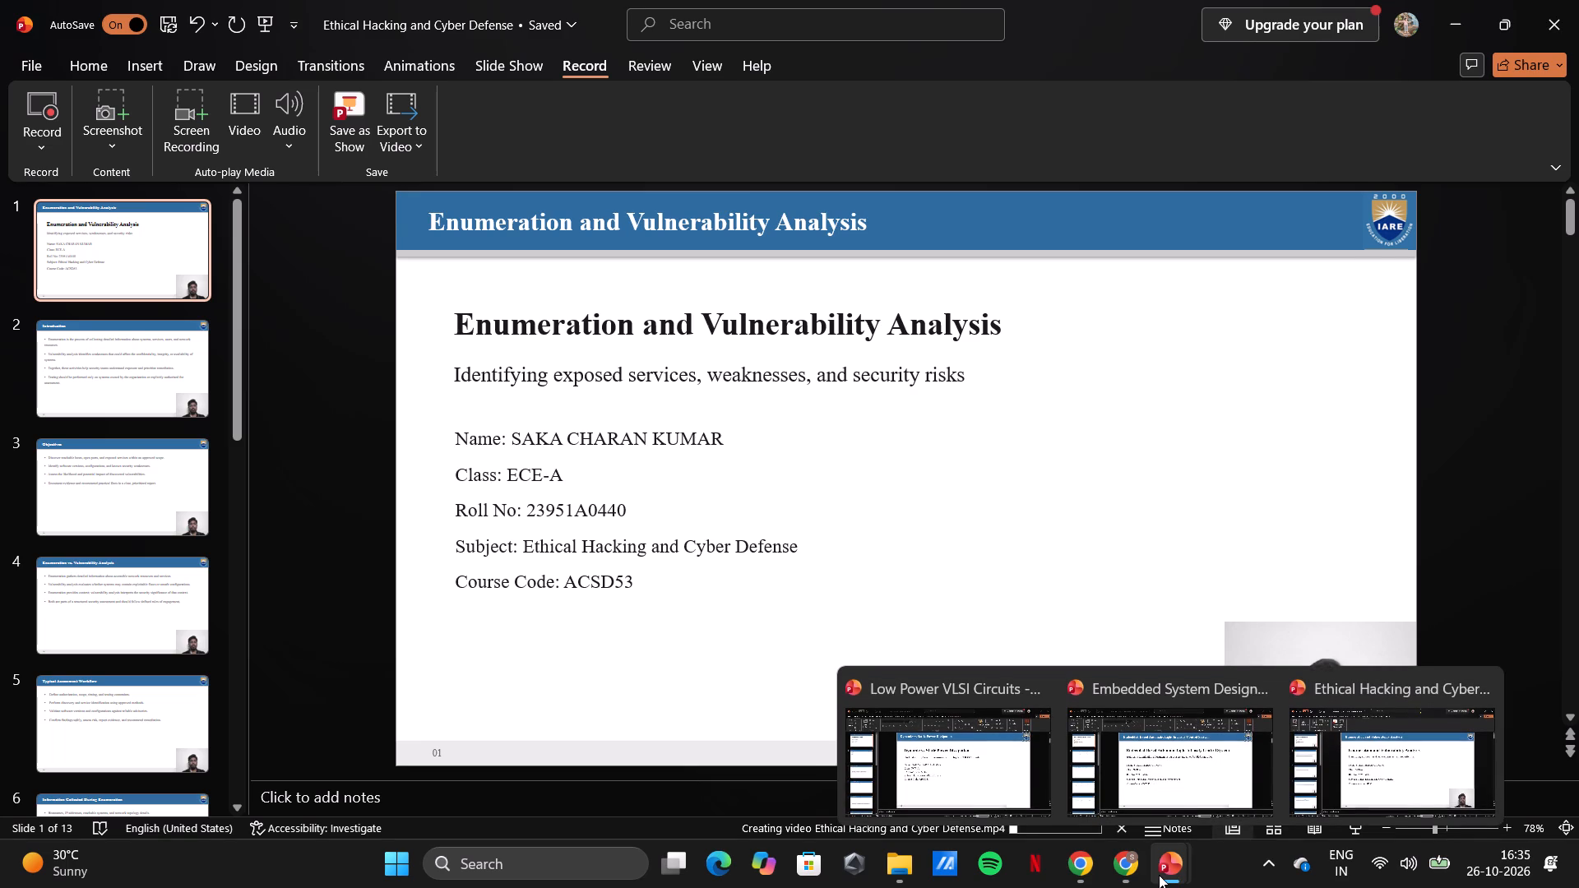
Switch to the Embedded System Design and Development presentation and set the Introduction slide's bullet text to 1.5 line spacing.
left_click(1181, 788)
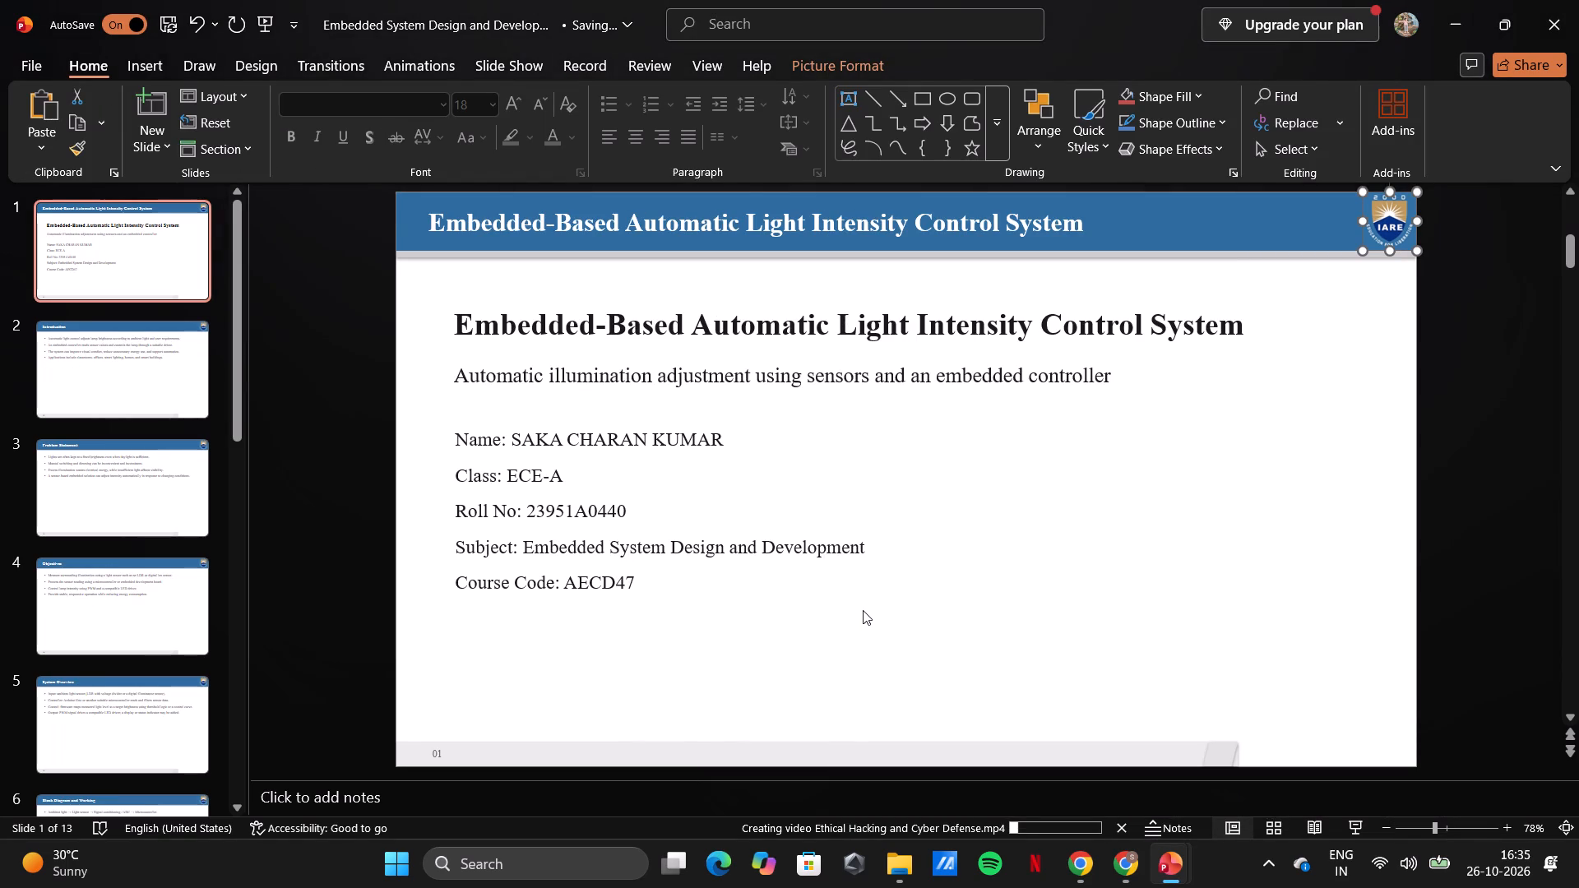
left_click(34, 361)
left_click(799, 351)
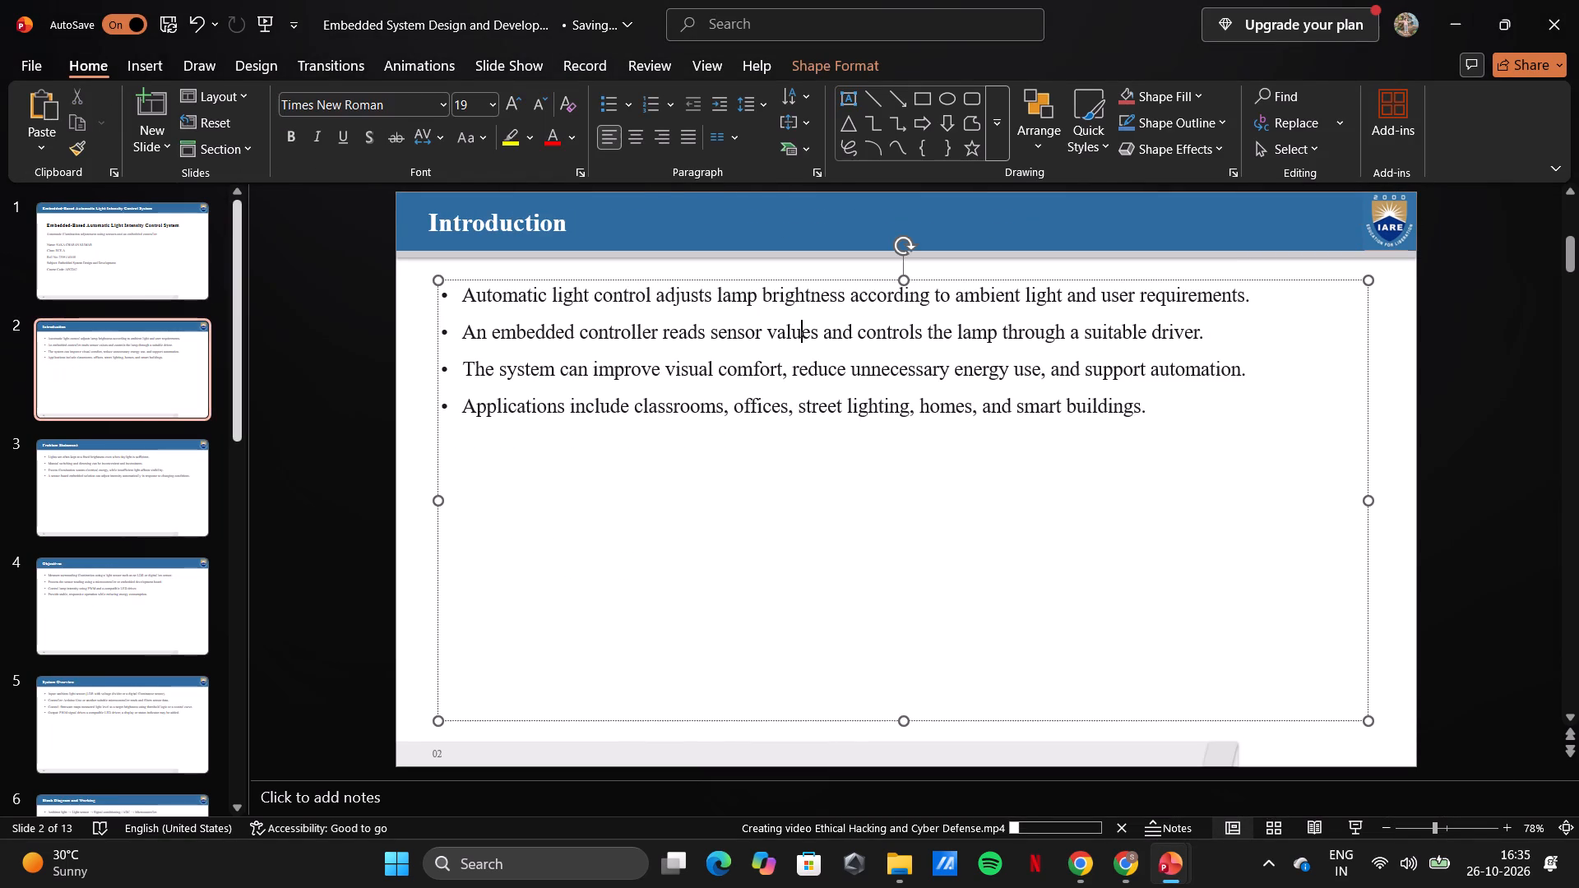
key("ctrl+a")
left_click(769, 105)
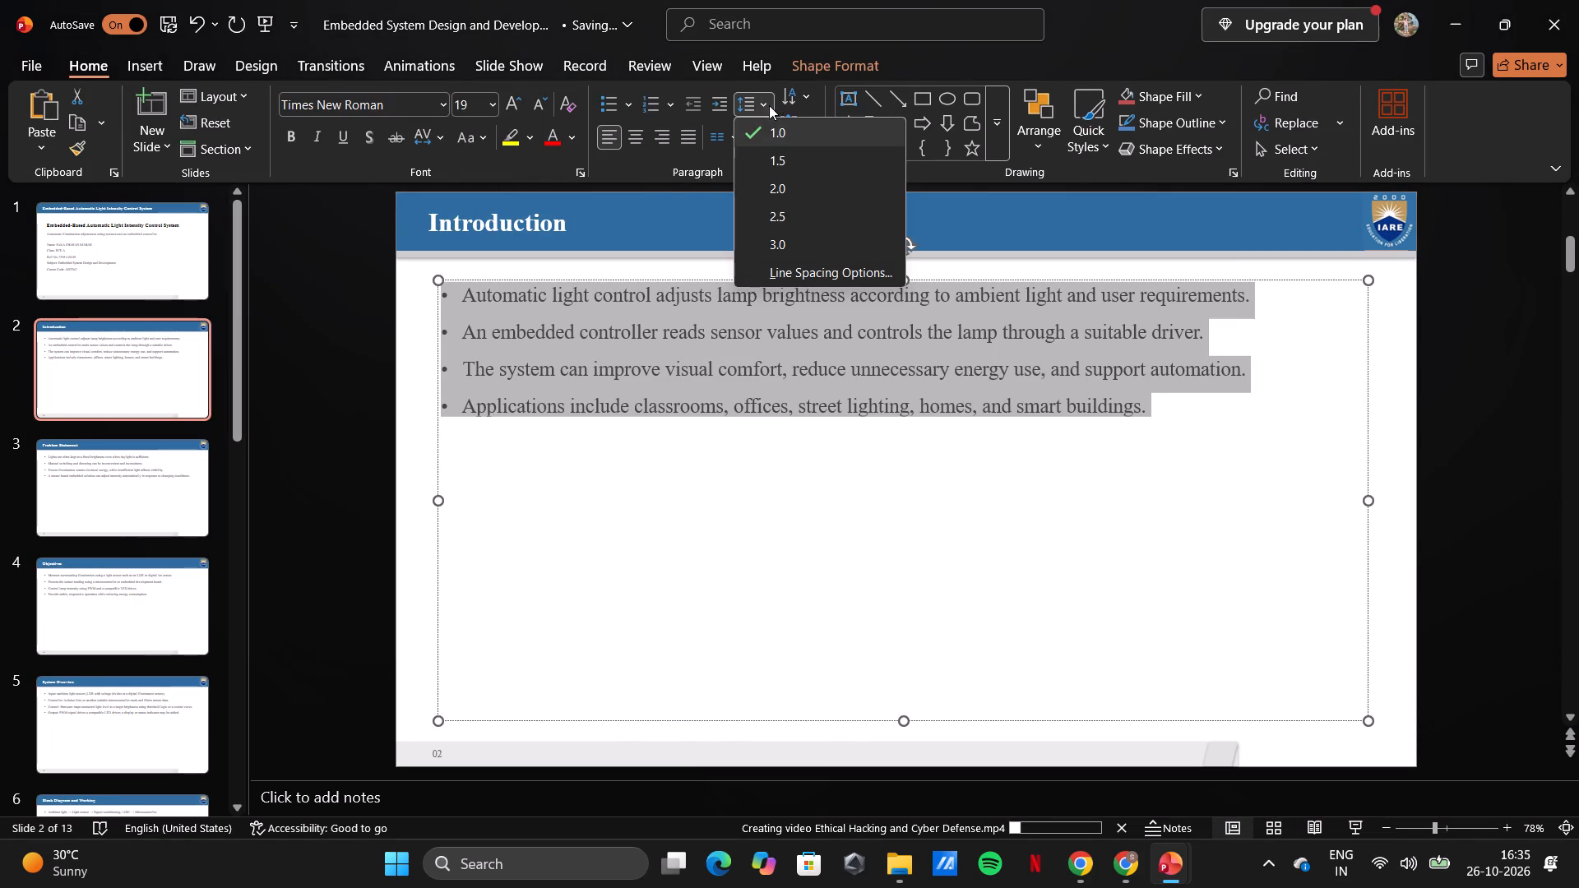
left_click(789, 164)
Set the line spacing of all bullet text on the Problem Statement slide to 1.5.
left_click(103, 491)
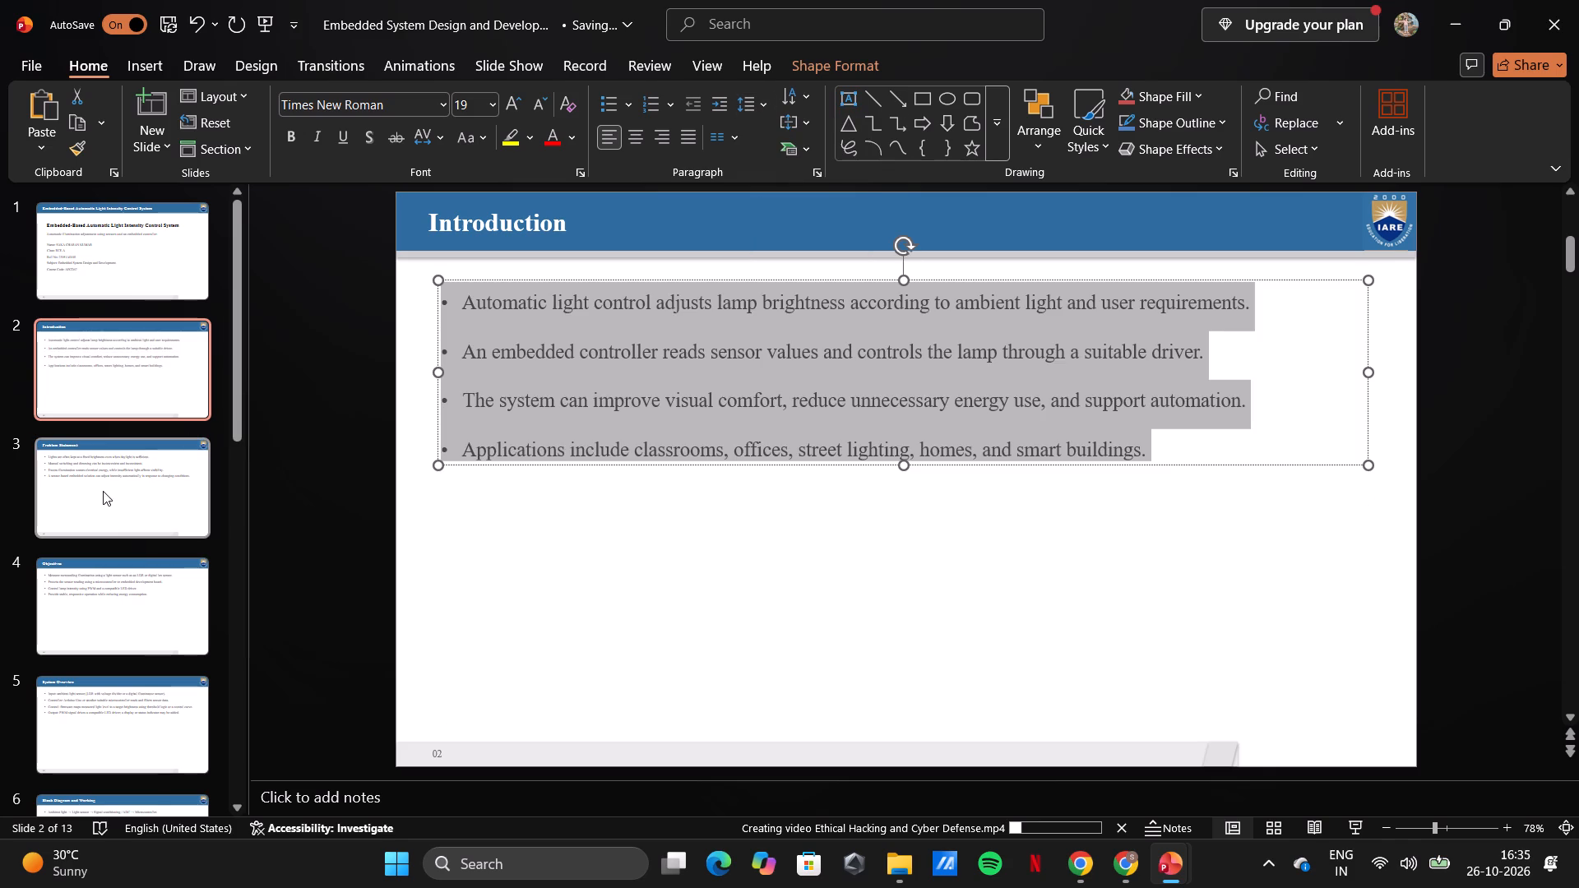
left_click(600, 367)
key("ctrl+a")
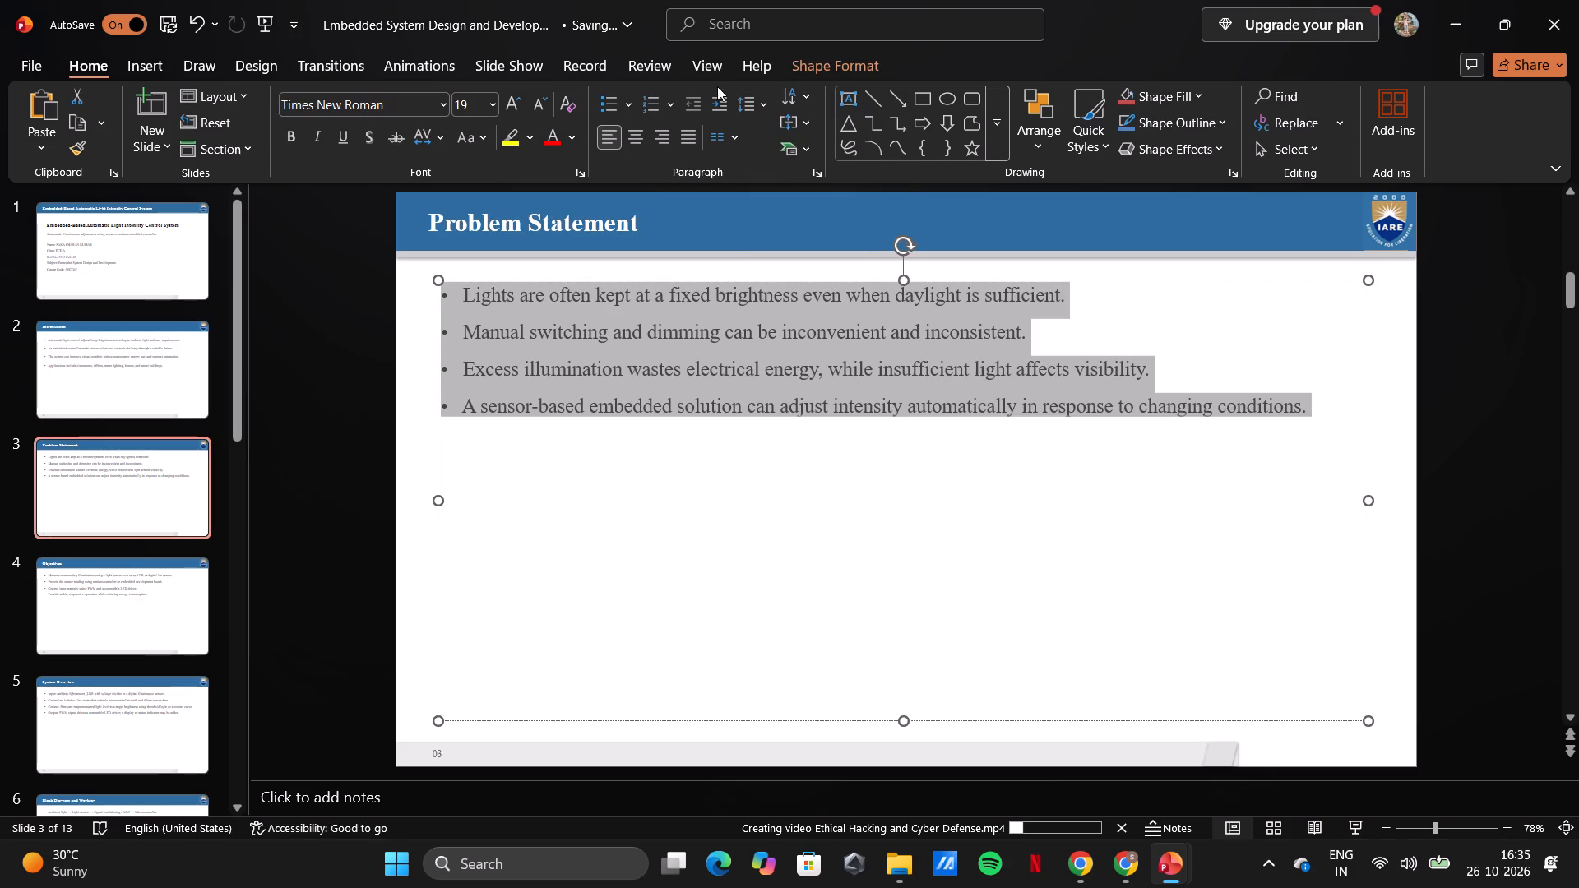
left_click(770, 106)
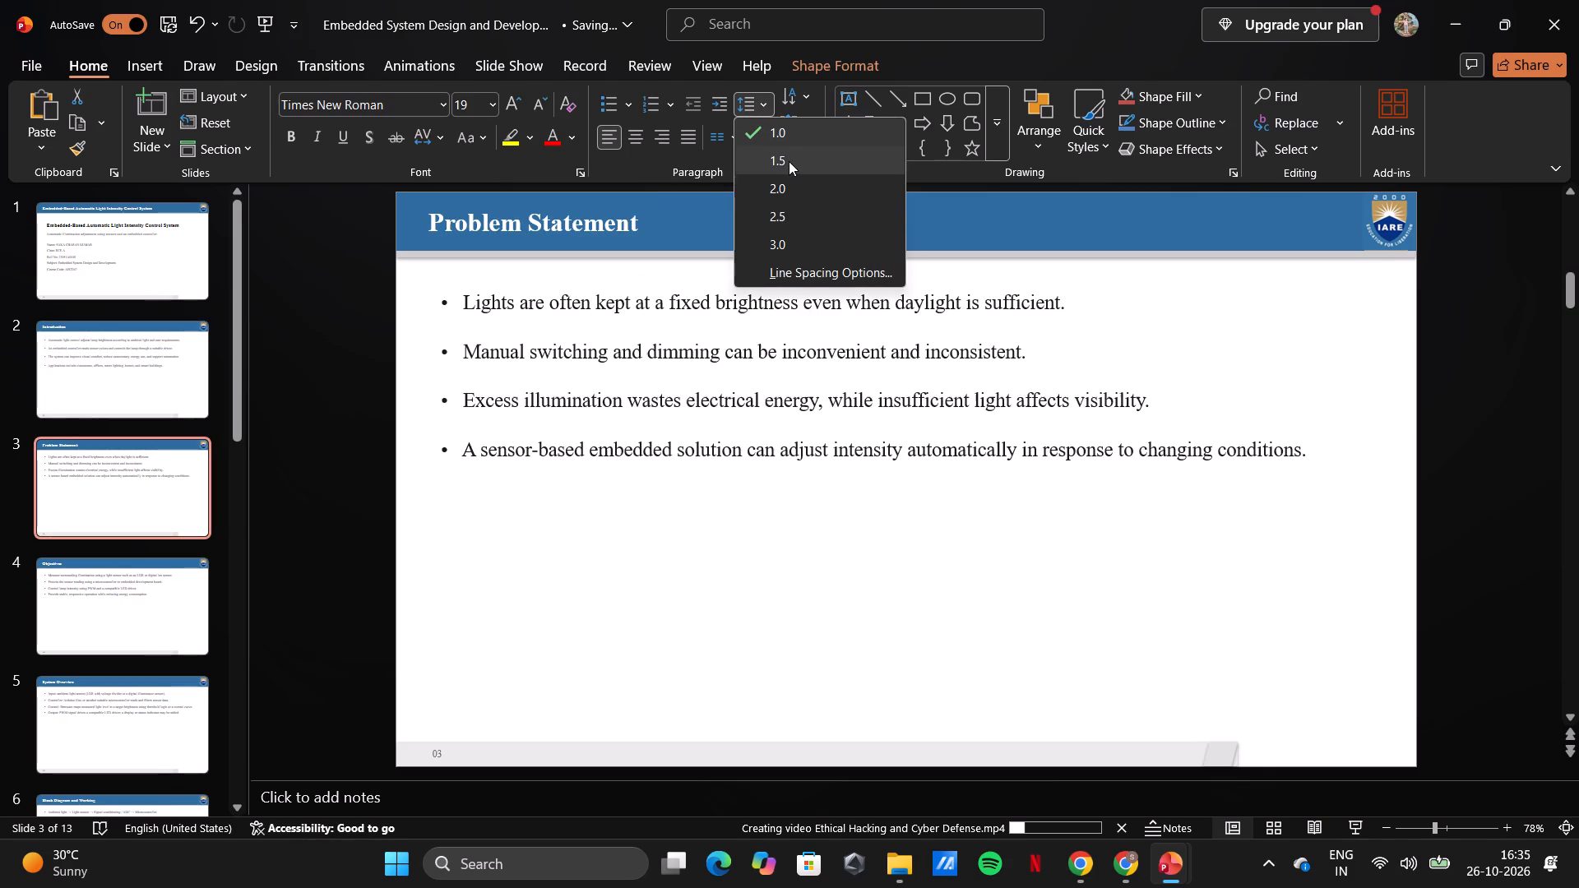
left_click(789, 161)
Set the line spacing of all bullet text on the Objectives slide to 1.5.
left_click(124, 649)
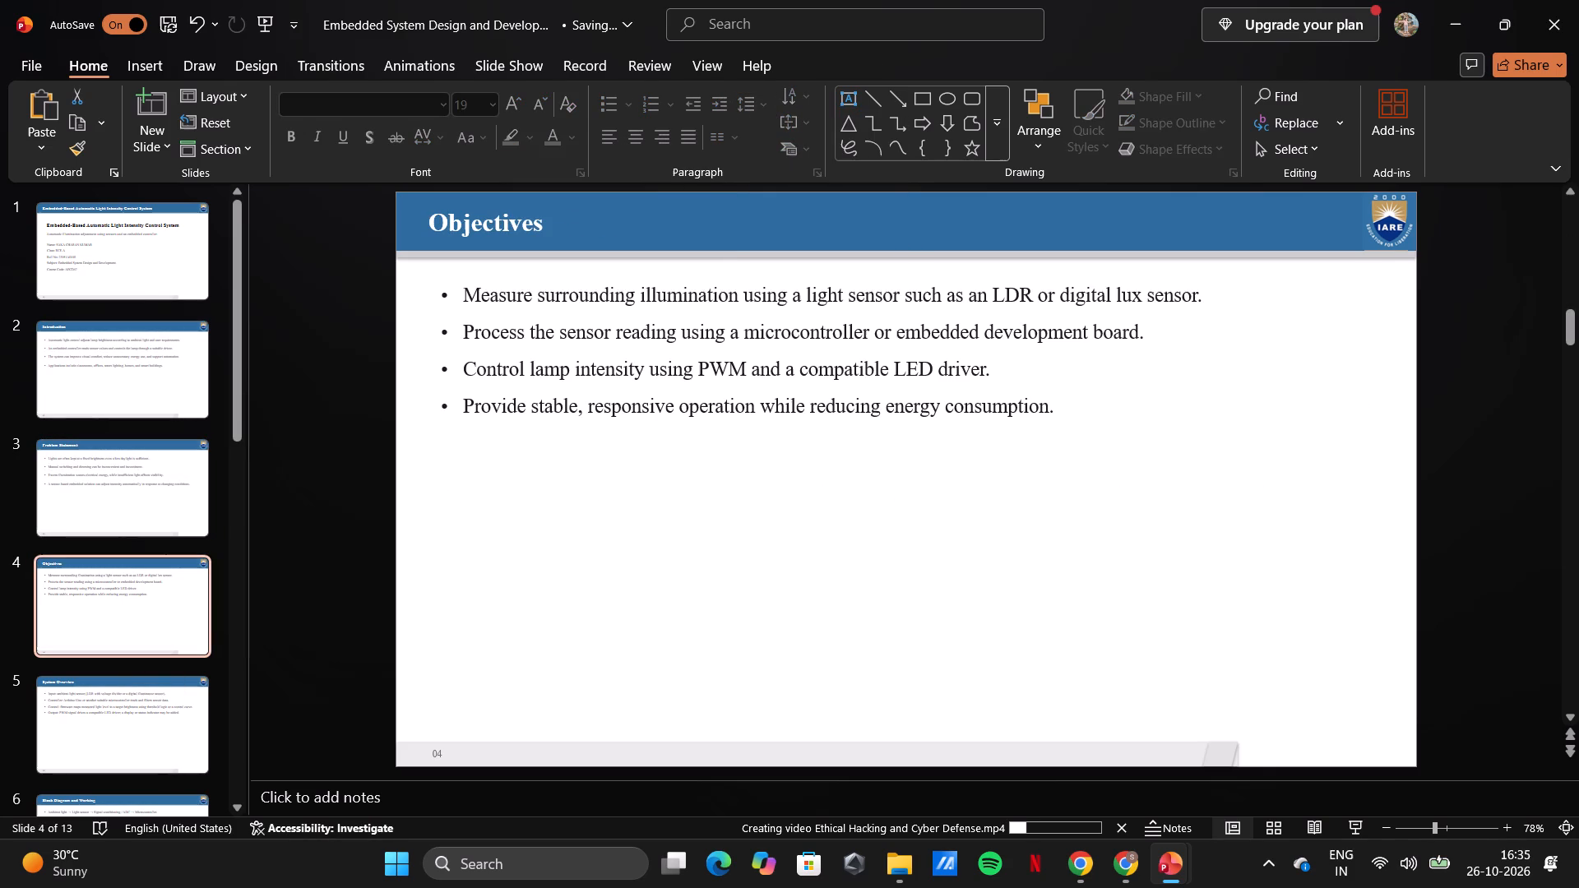
left_click(737, 391)
key("ctrl+a")
left_click(768, 110)
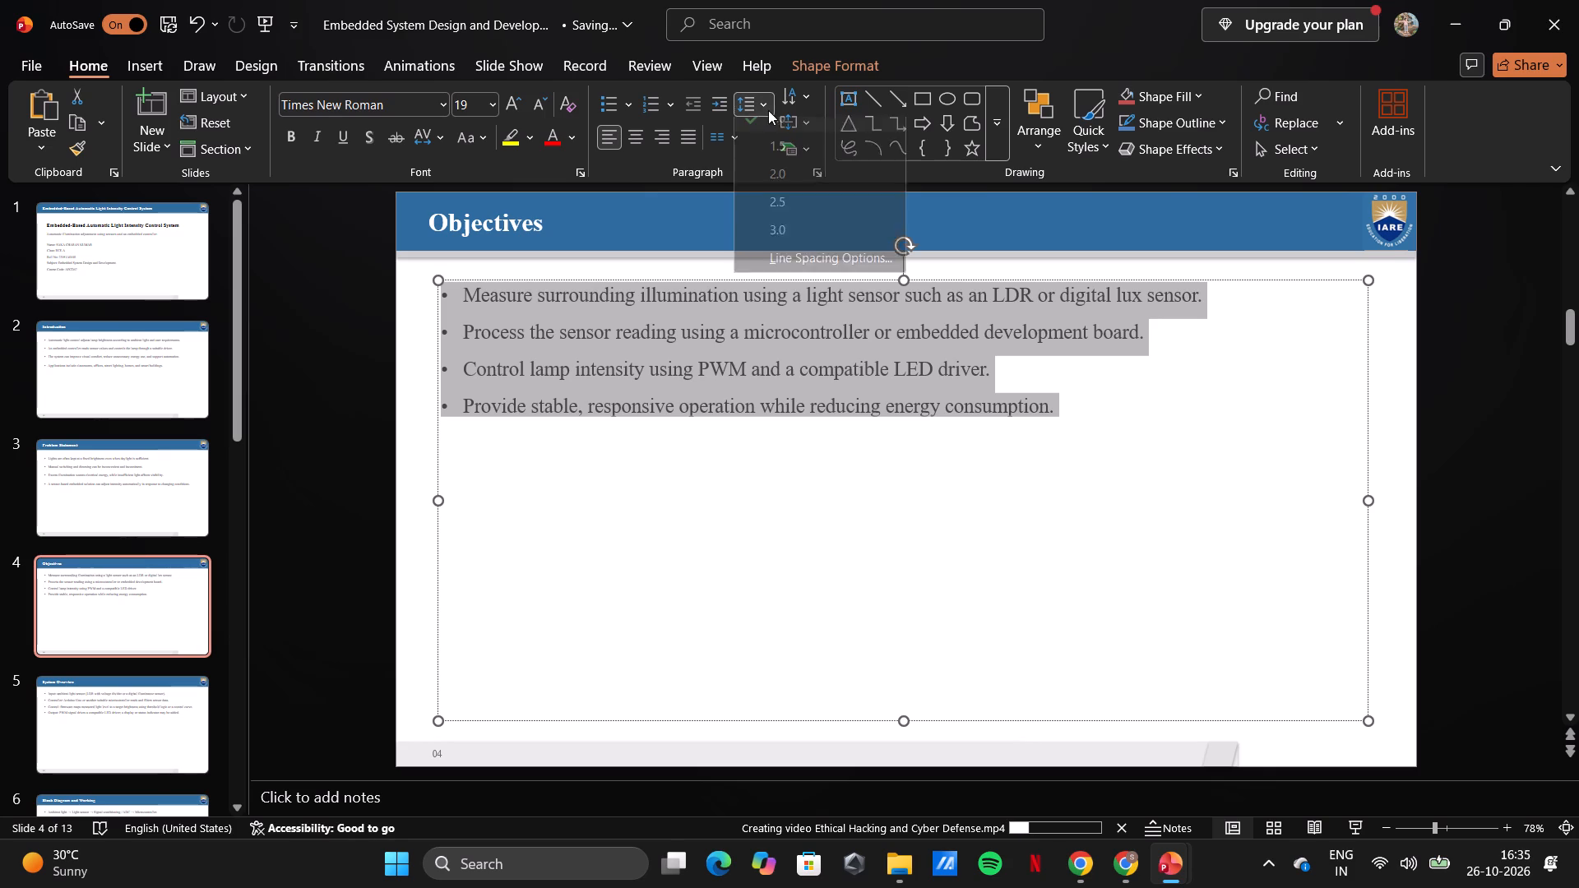
left_click(775, 156)
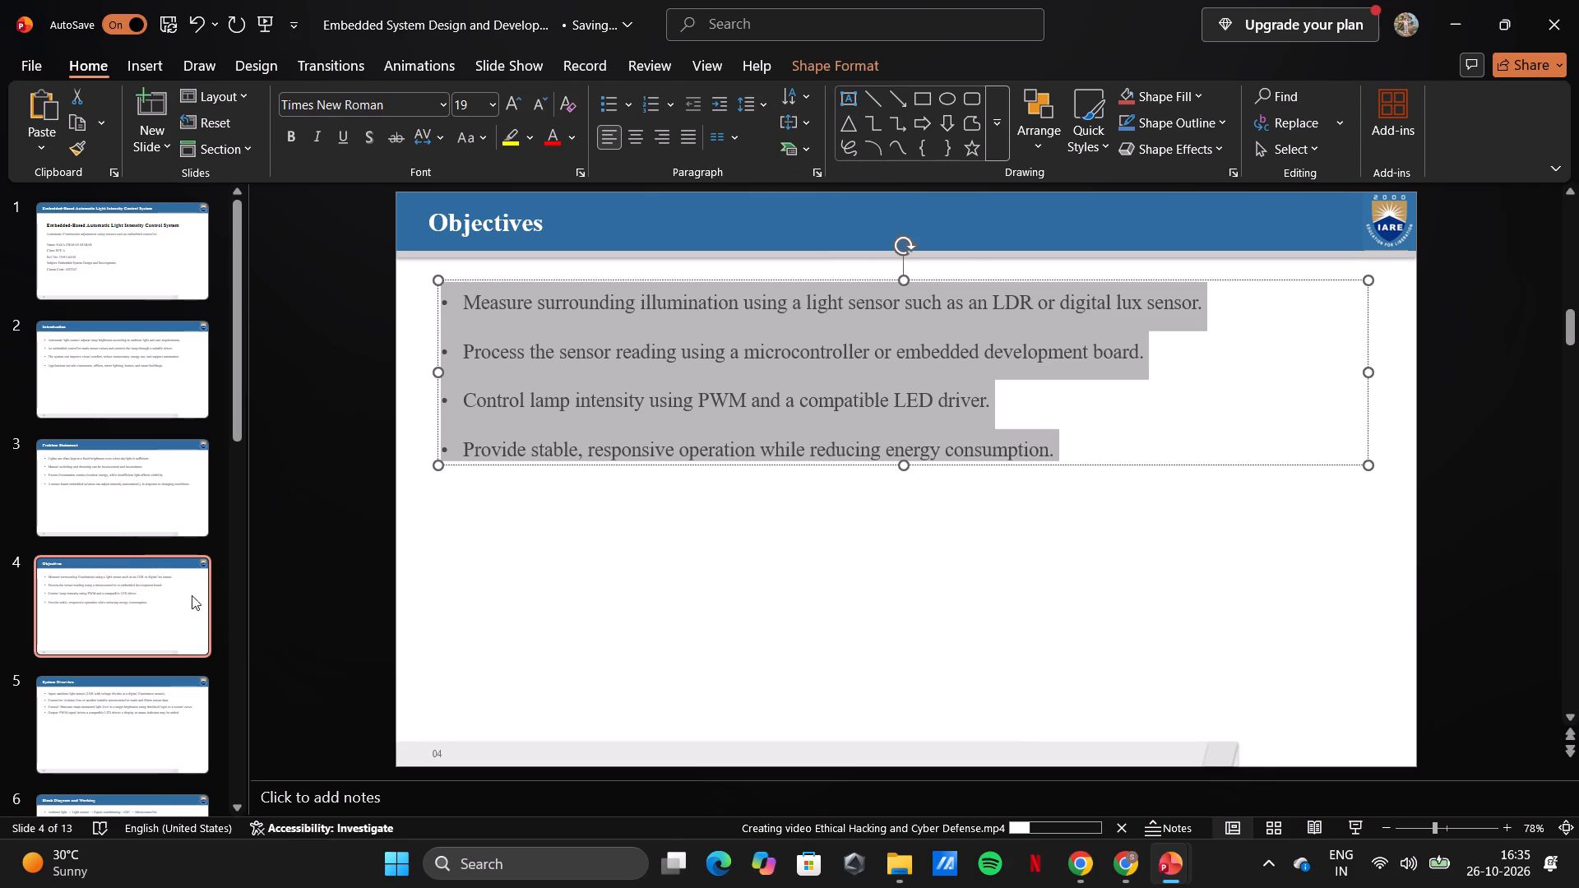
Set the line spacing of all bullet text on the System Overview slide to 1.5.
scroll(185, 600, "down", 1)
left_click(154, 510)
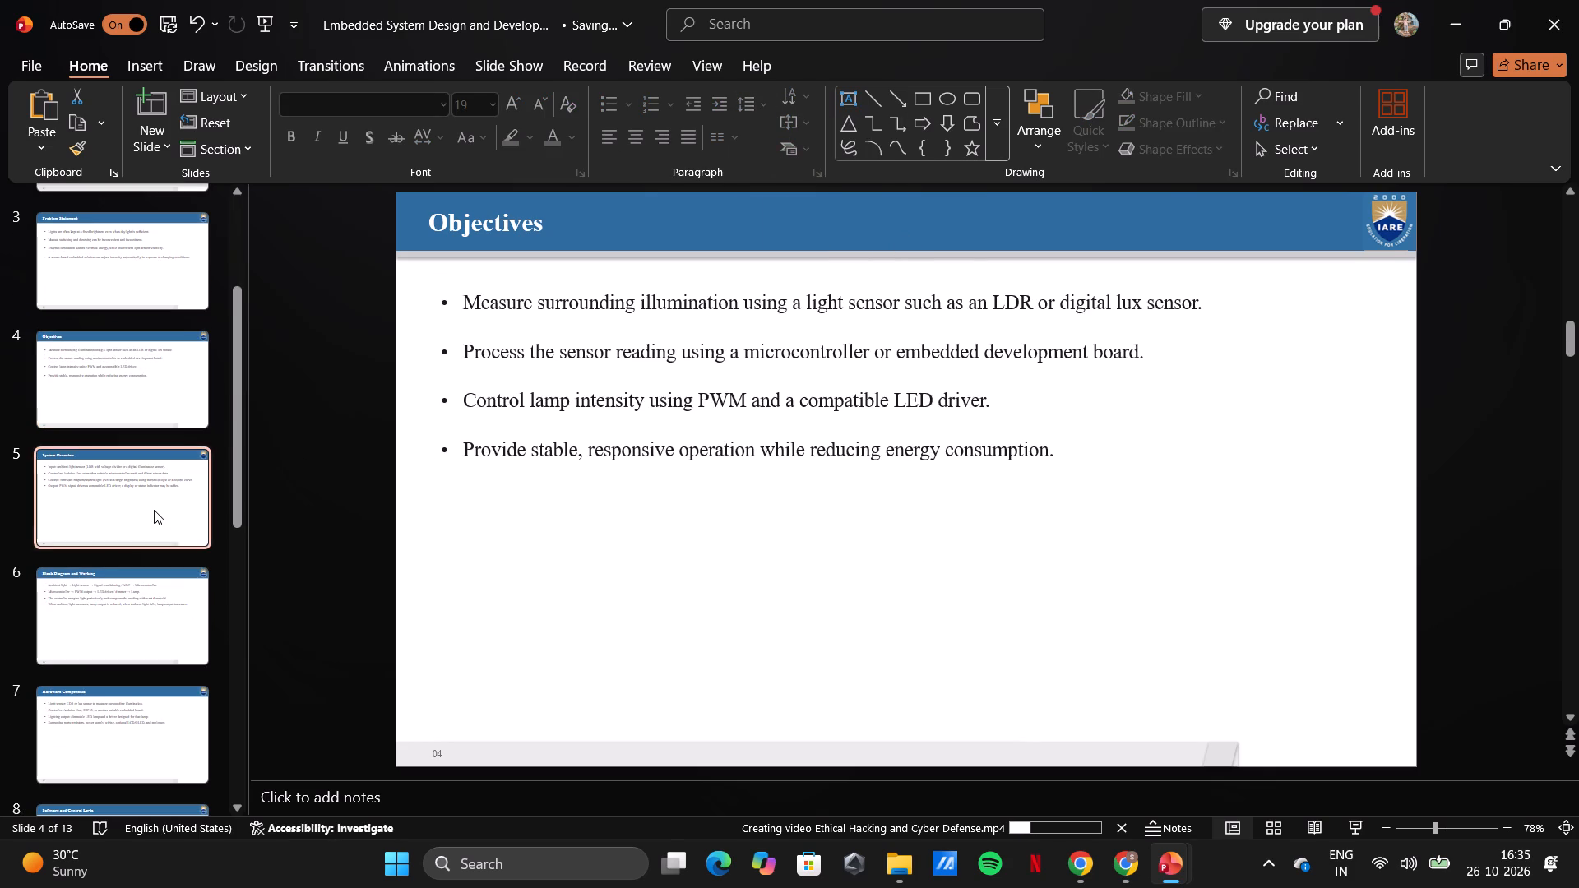
left_click(670, 396)
key("ctrl+a")
key("ctrl+a")
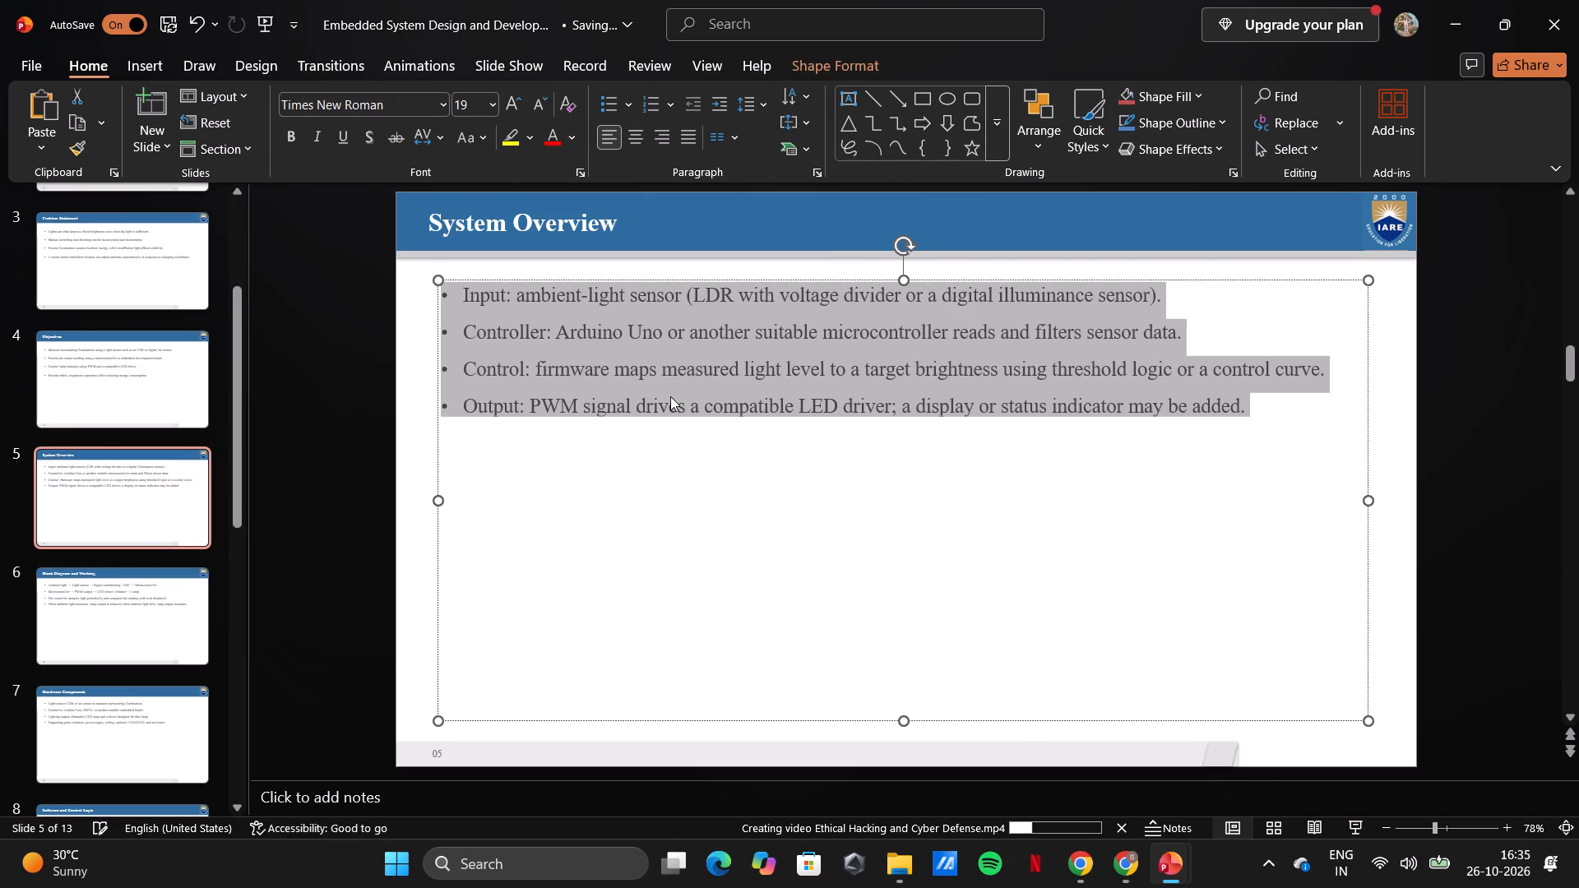
left_click(752, 113)
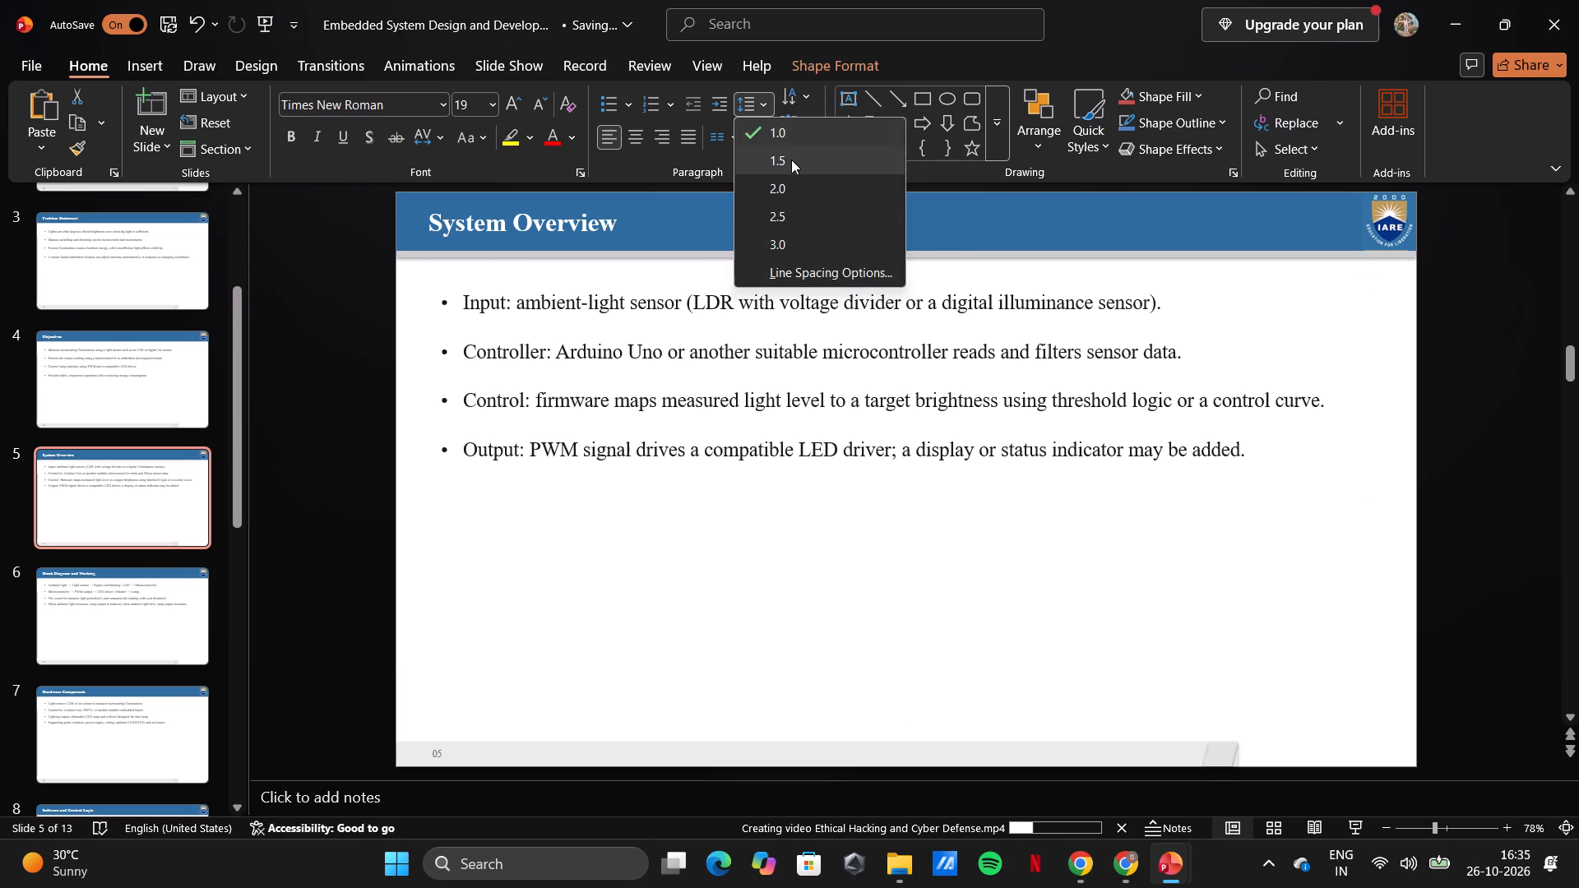
left_click(791, 160)
Recheck the preceding slides and set all bullet text on the Block Diagram and Working slide to 1.5 line spacing.
left_click(167, 351)
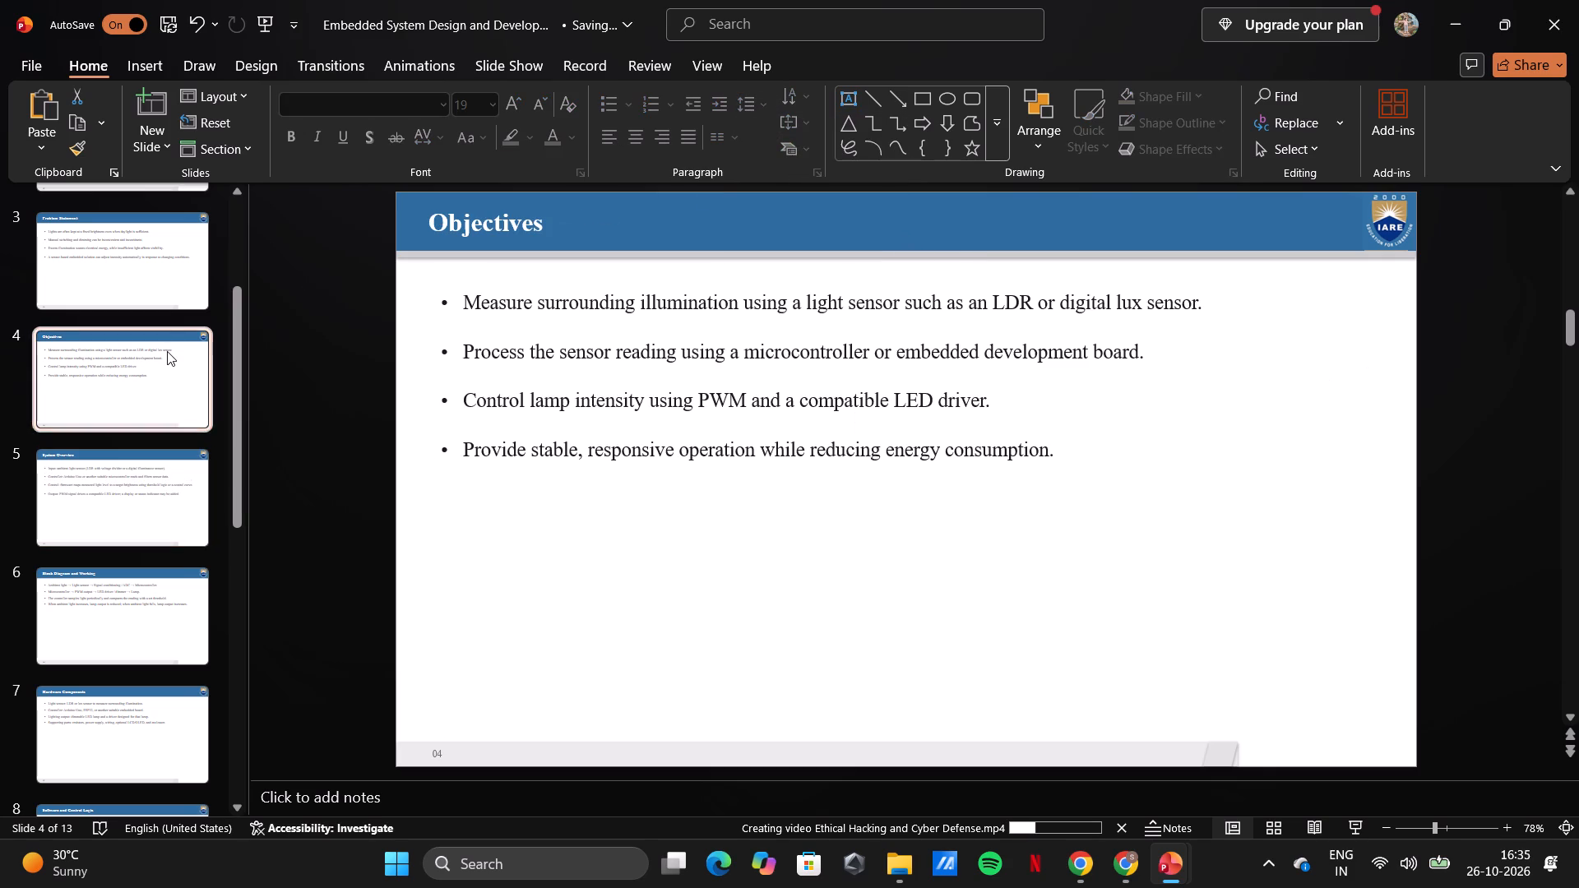
left_click(180, 289)
left_click(138, 525)
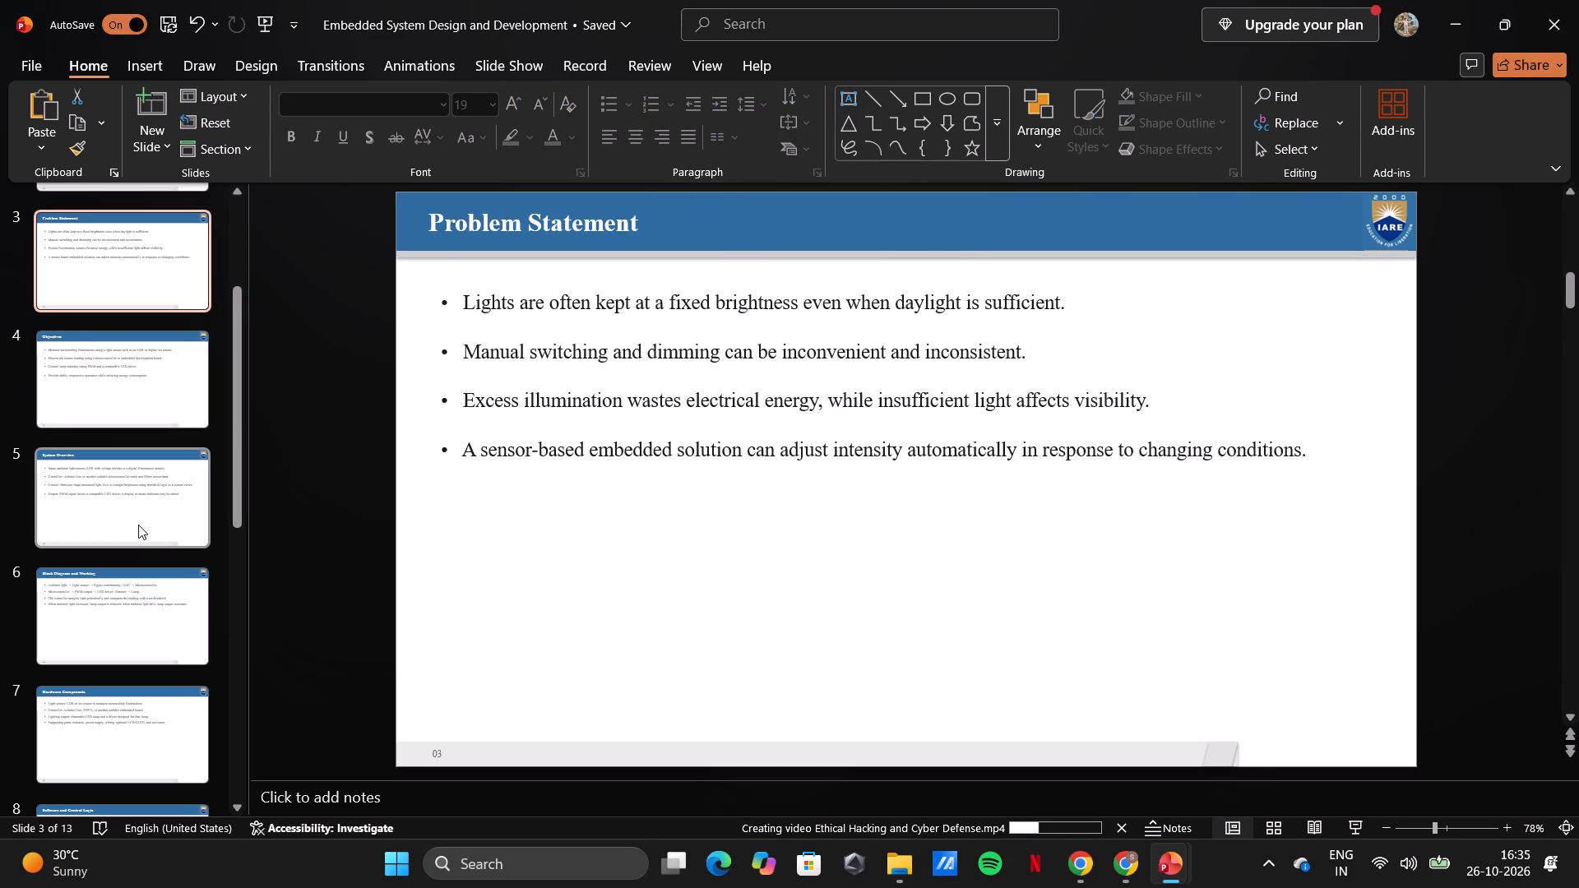
left_click(147, 596)
left_click(705, 409)
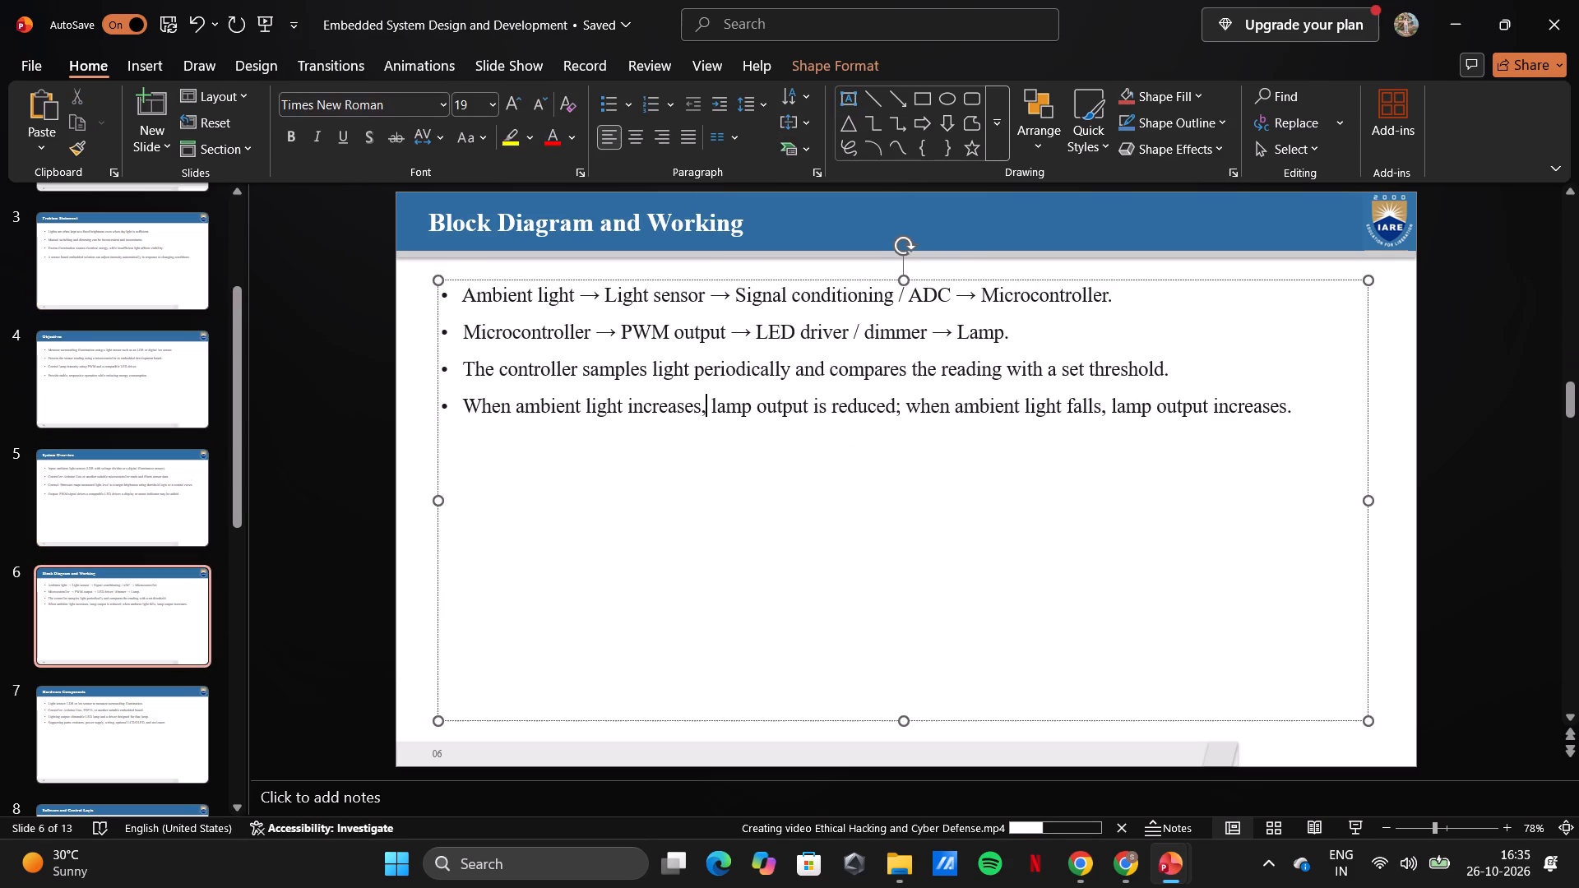
key("ctrl+a")
left_click(763, 104)
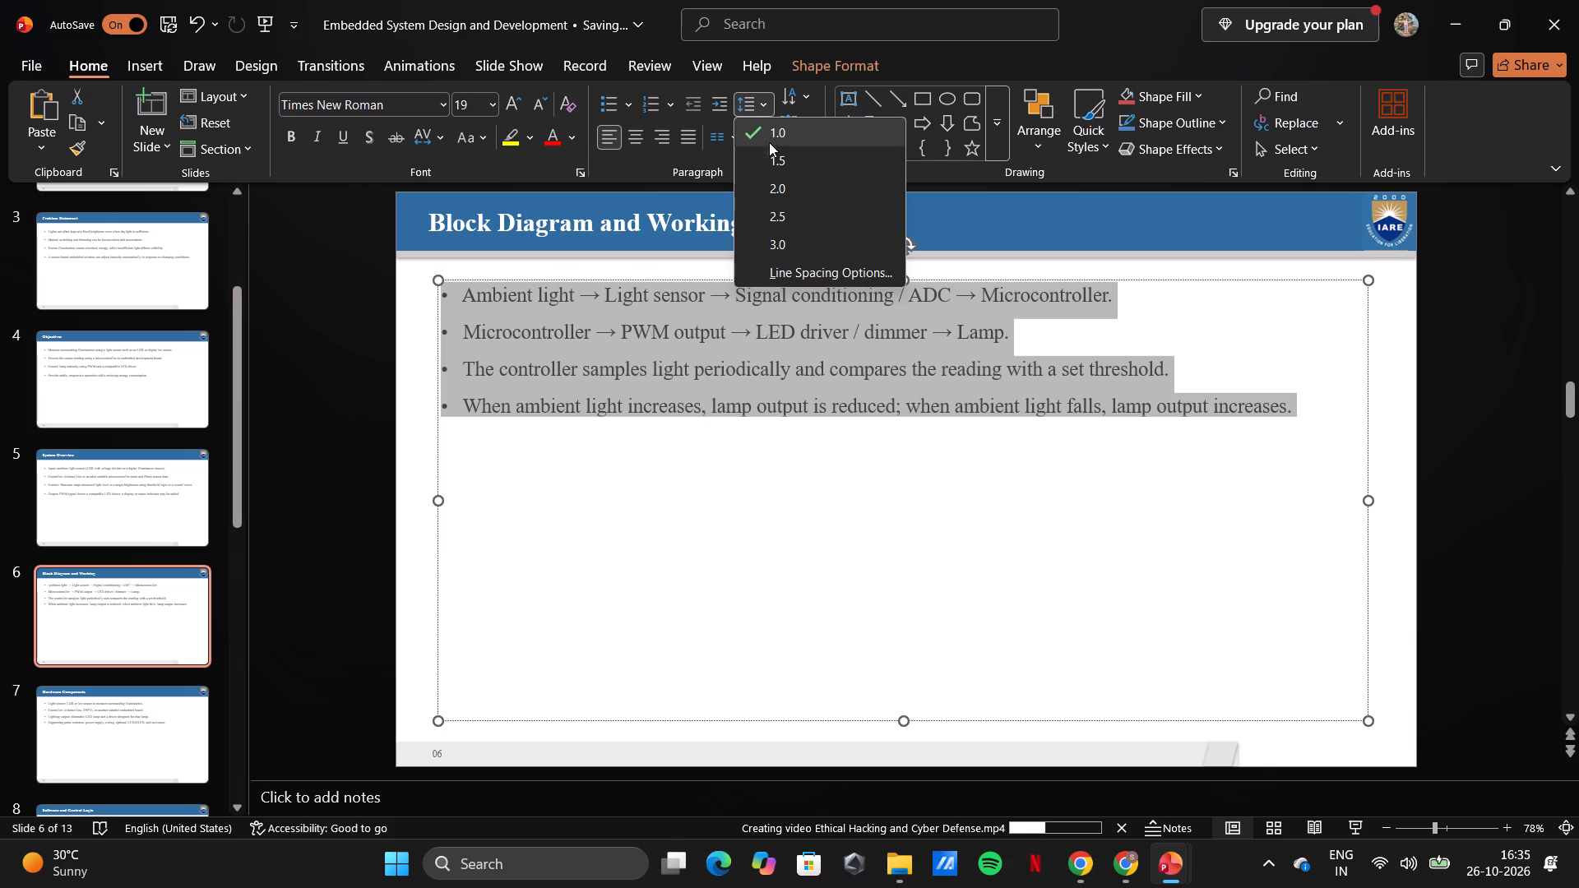
left_click(769, 170)
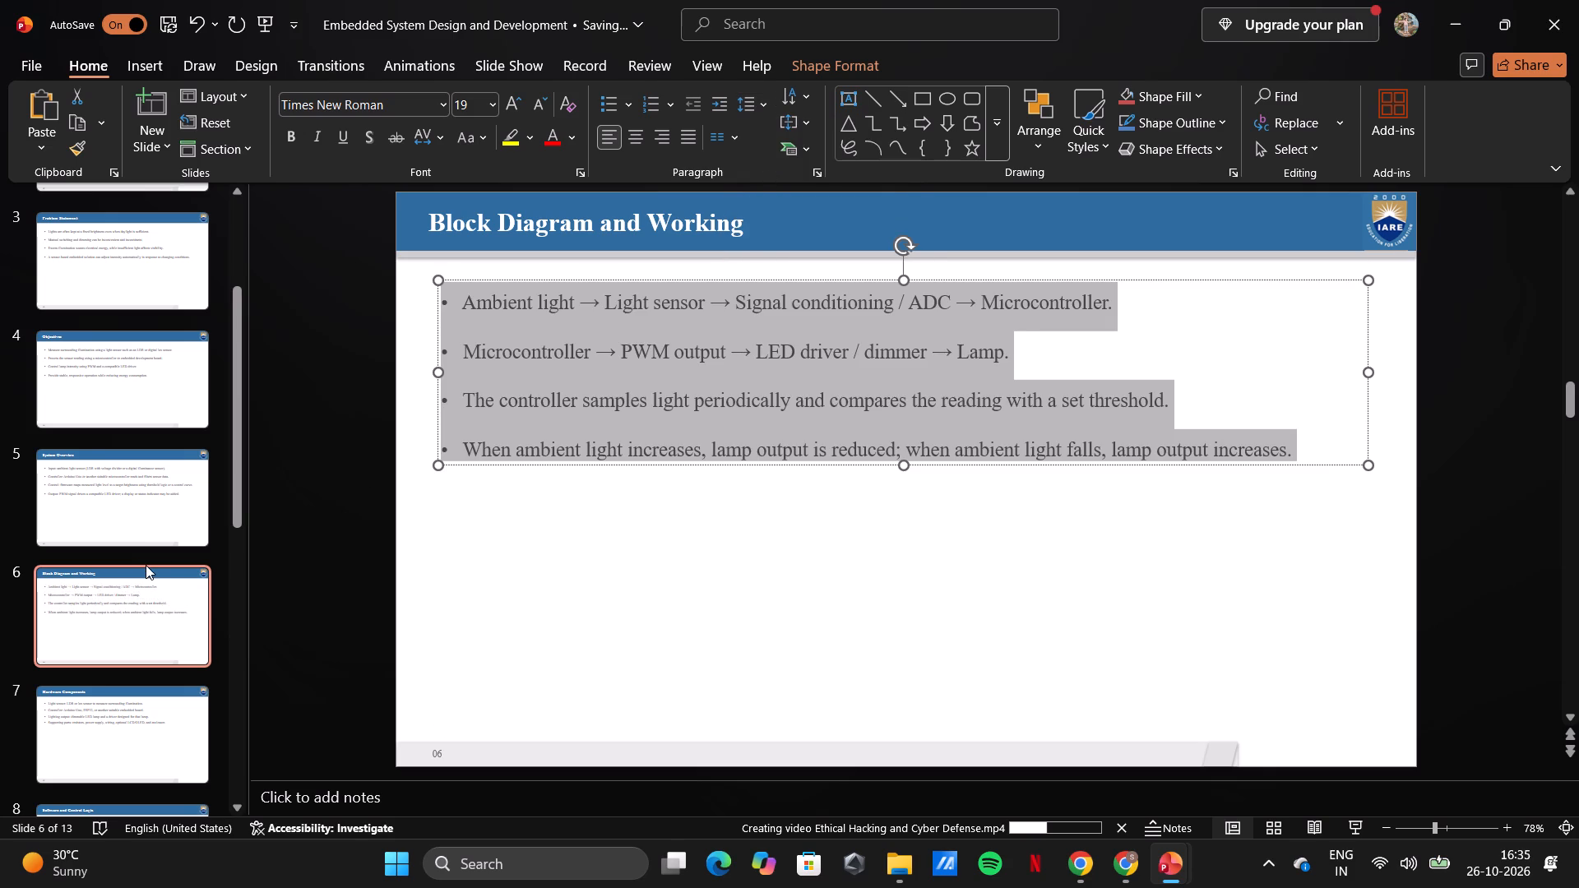
Set the line spacing of all bullet text on the Hardware Components slide to 1.5.
scroll(146, 565, "down", 2)
left_click(131, 372)
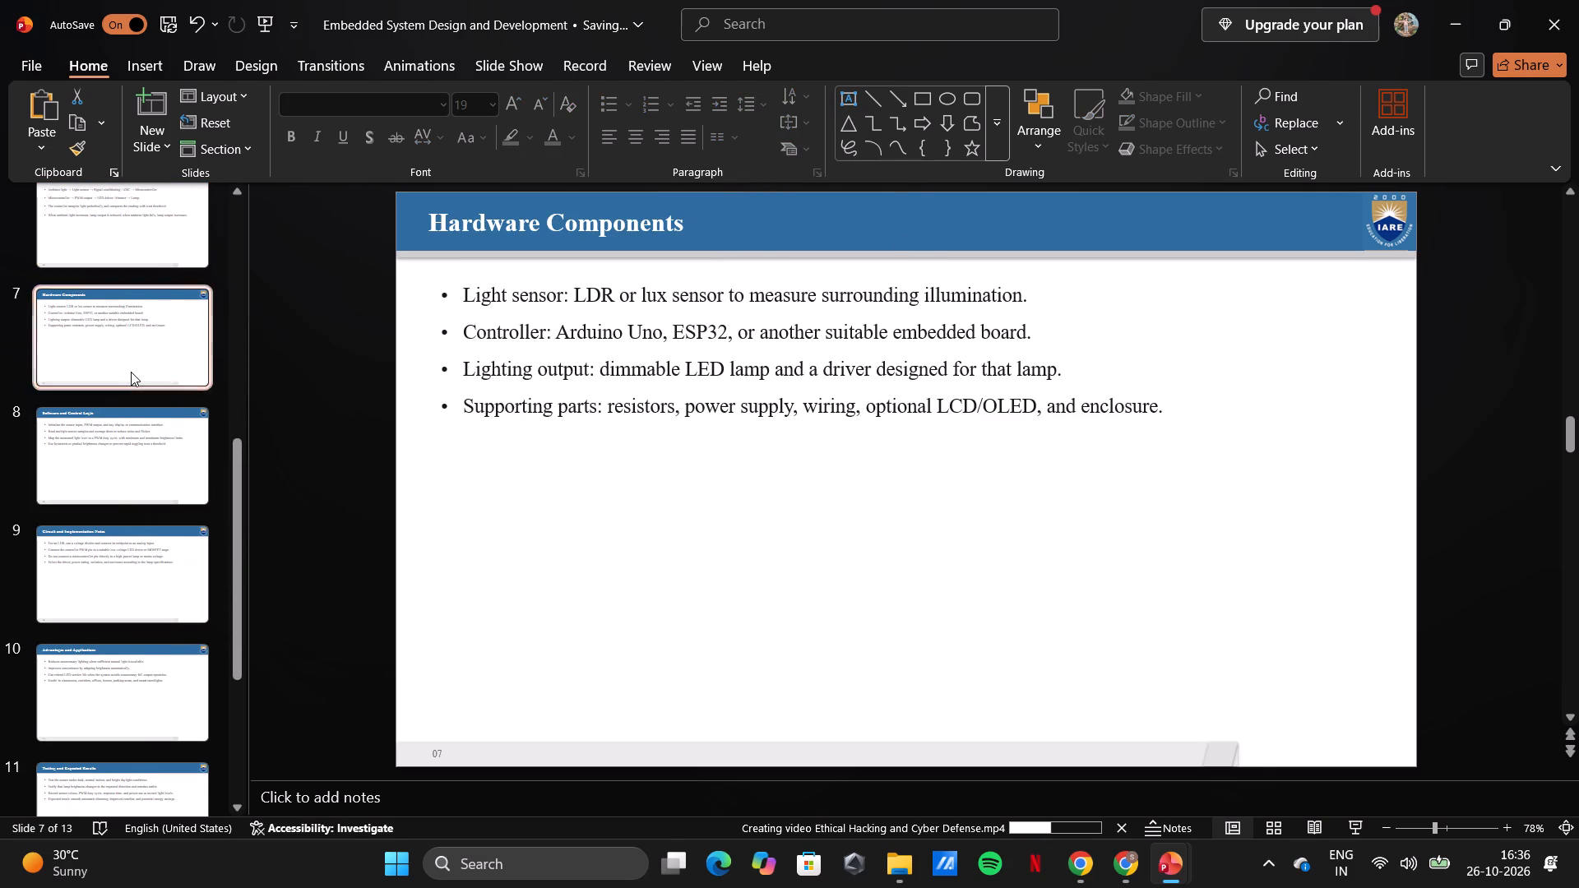
left_click(658, 395)
key("ctrl+a")
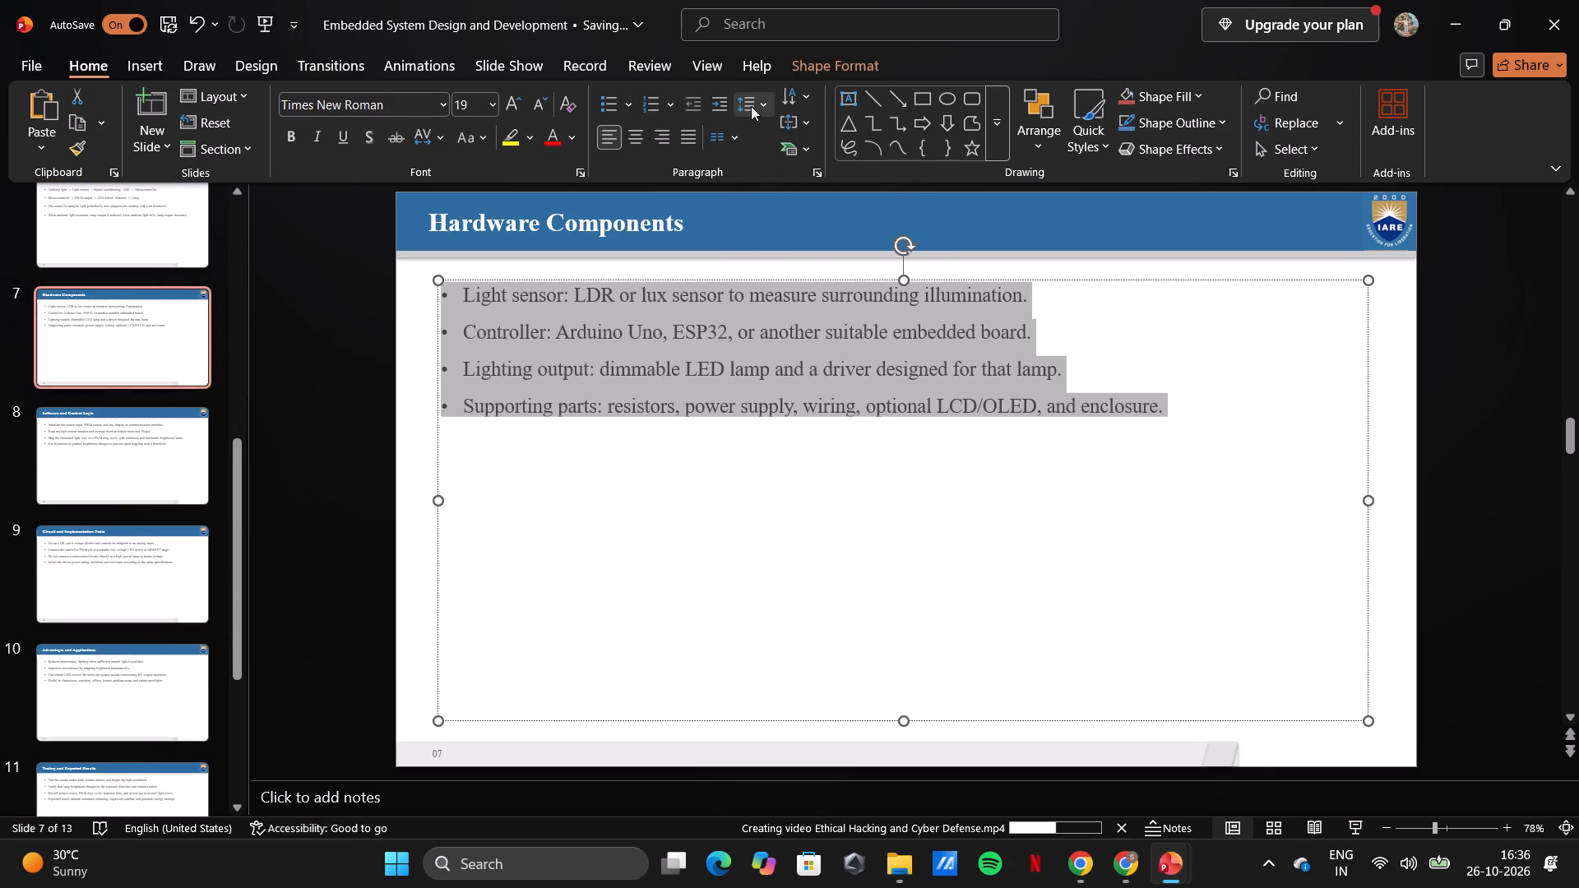
left_click(751, 106)
left_click(771, 150)
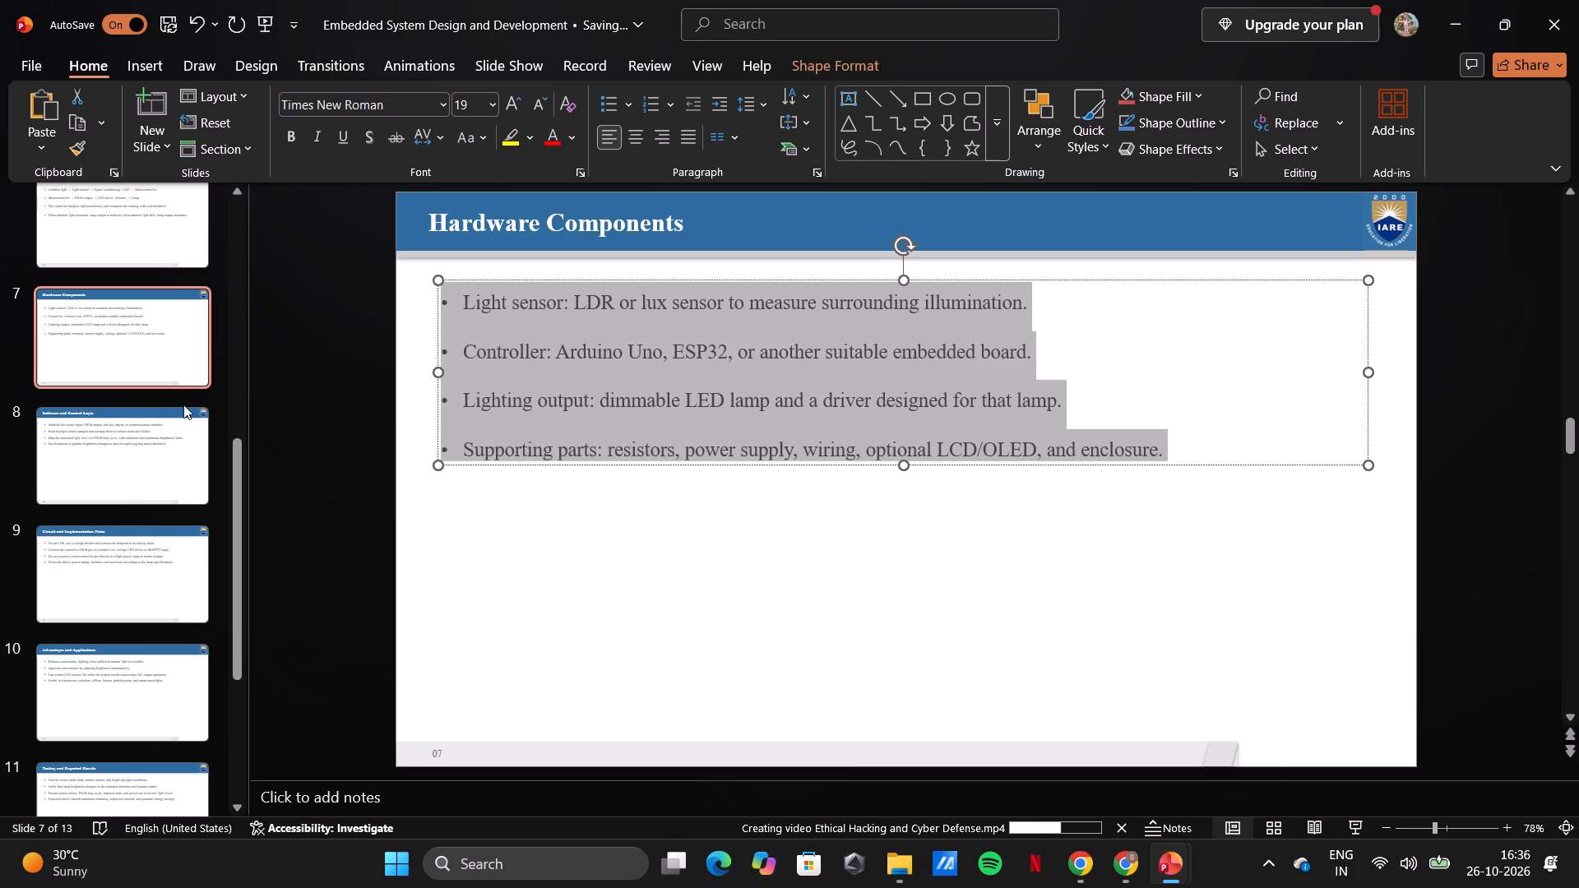
Set the line spacing of all bullet text on the Software and Control Logic slide to 1.5.
left_click(153, 423)
left_click(645, 356)
key("ctrl+a")
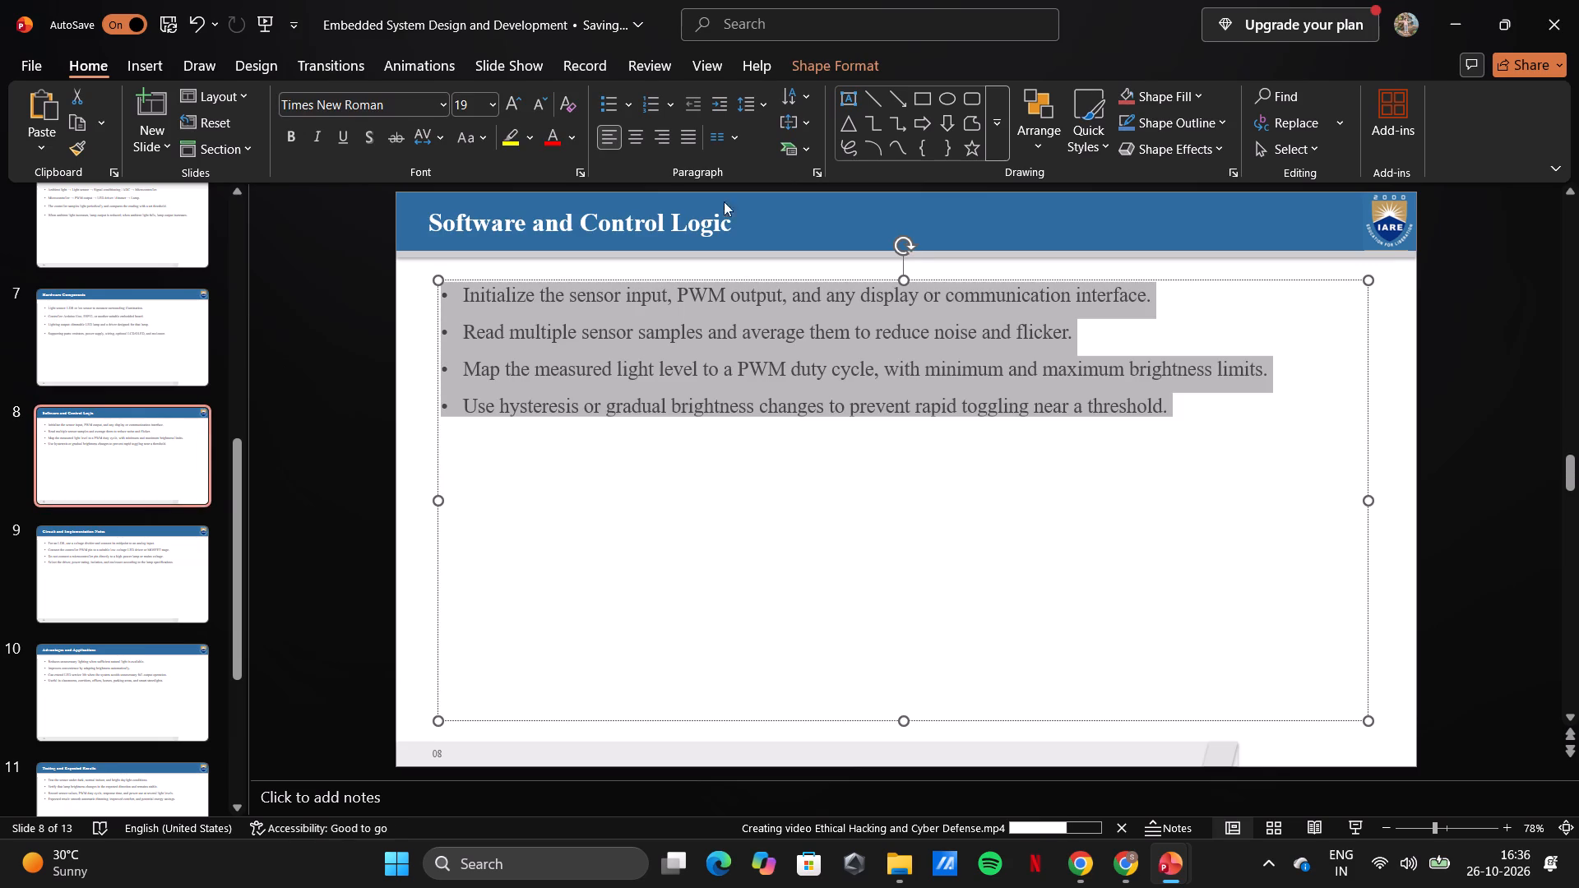
left_click(768, 103)
left_click(783, 157)
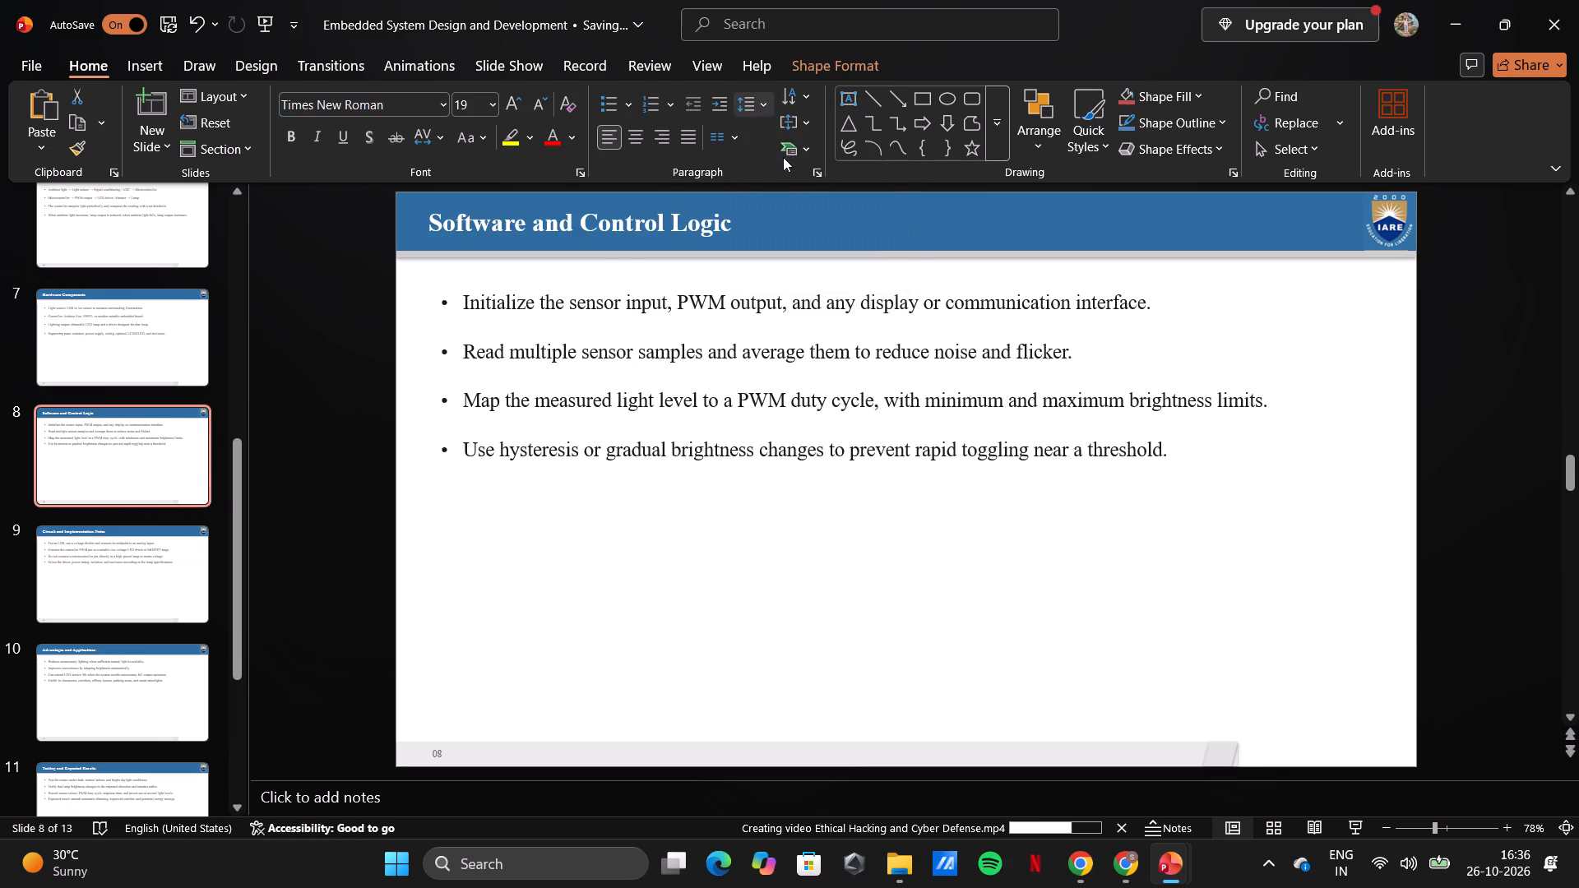
Set the line spacing of all bullet text on the Circuit and Implementation Notes slide to 1.5.
left_click(162, 540)
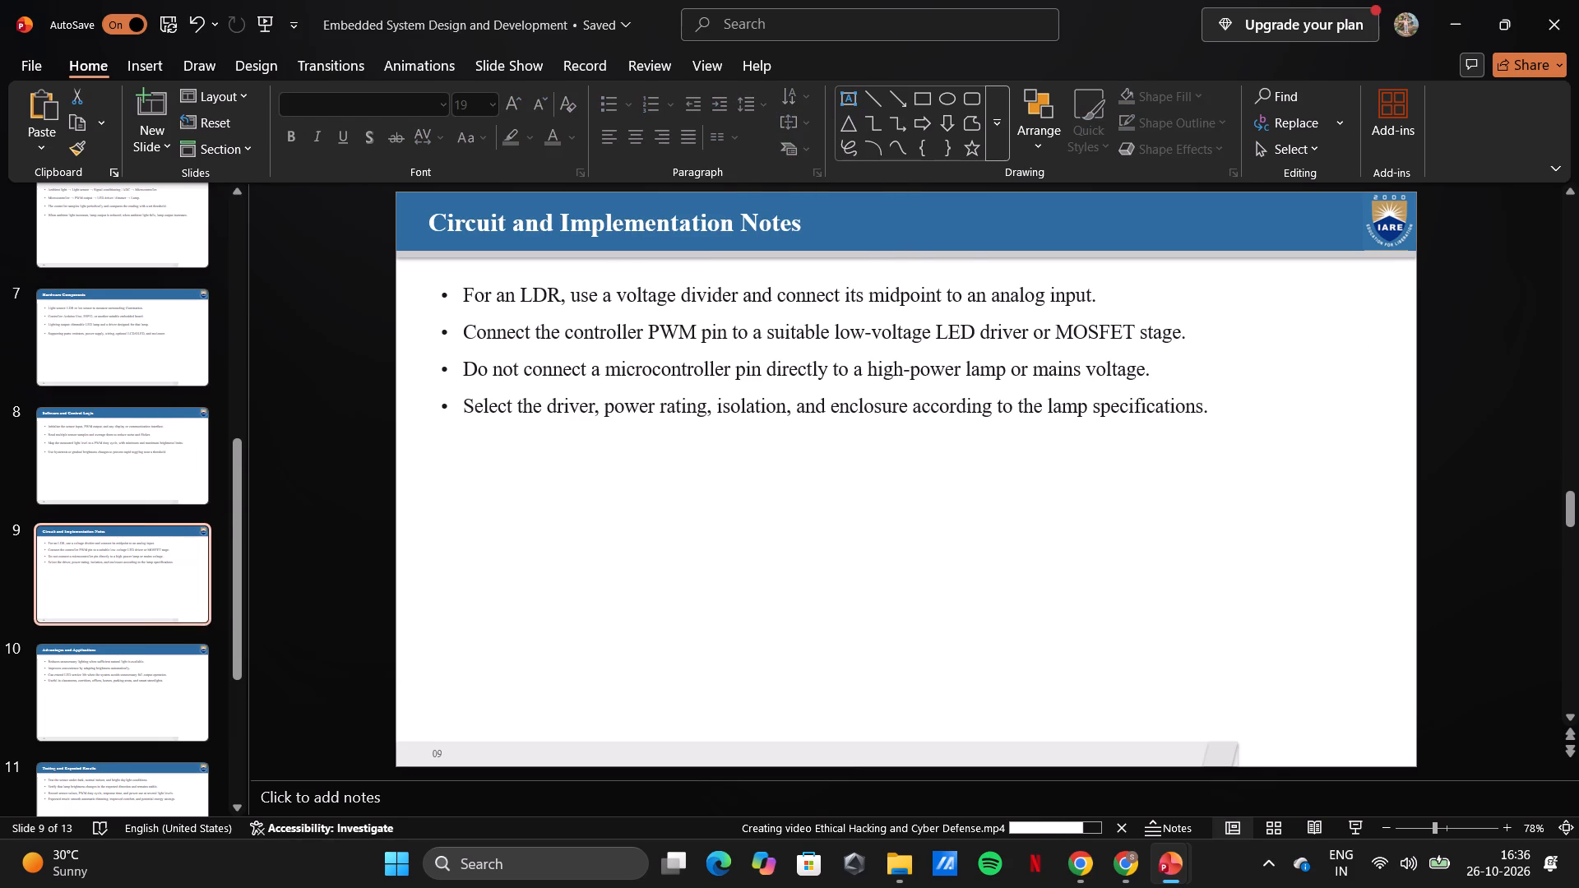
left_click(679, 319)
key("ctrl+a")
left_click(762, 95)
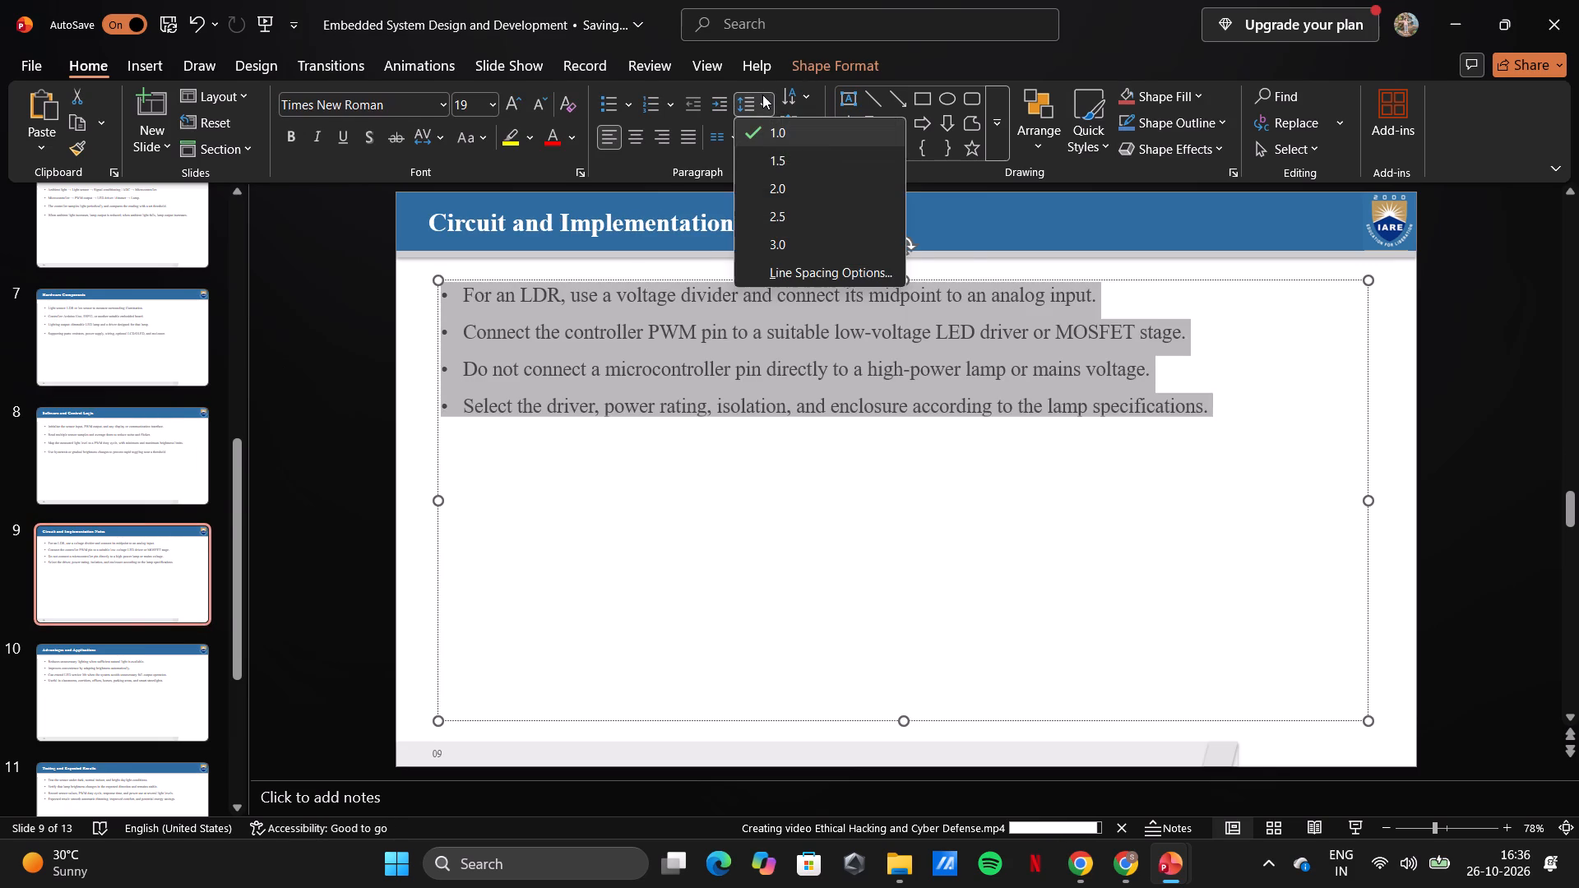
left_click(778, 164)
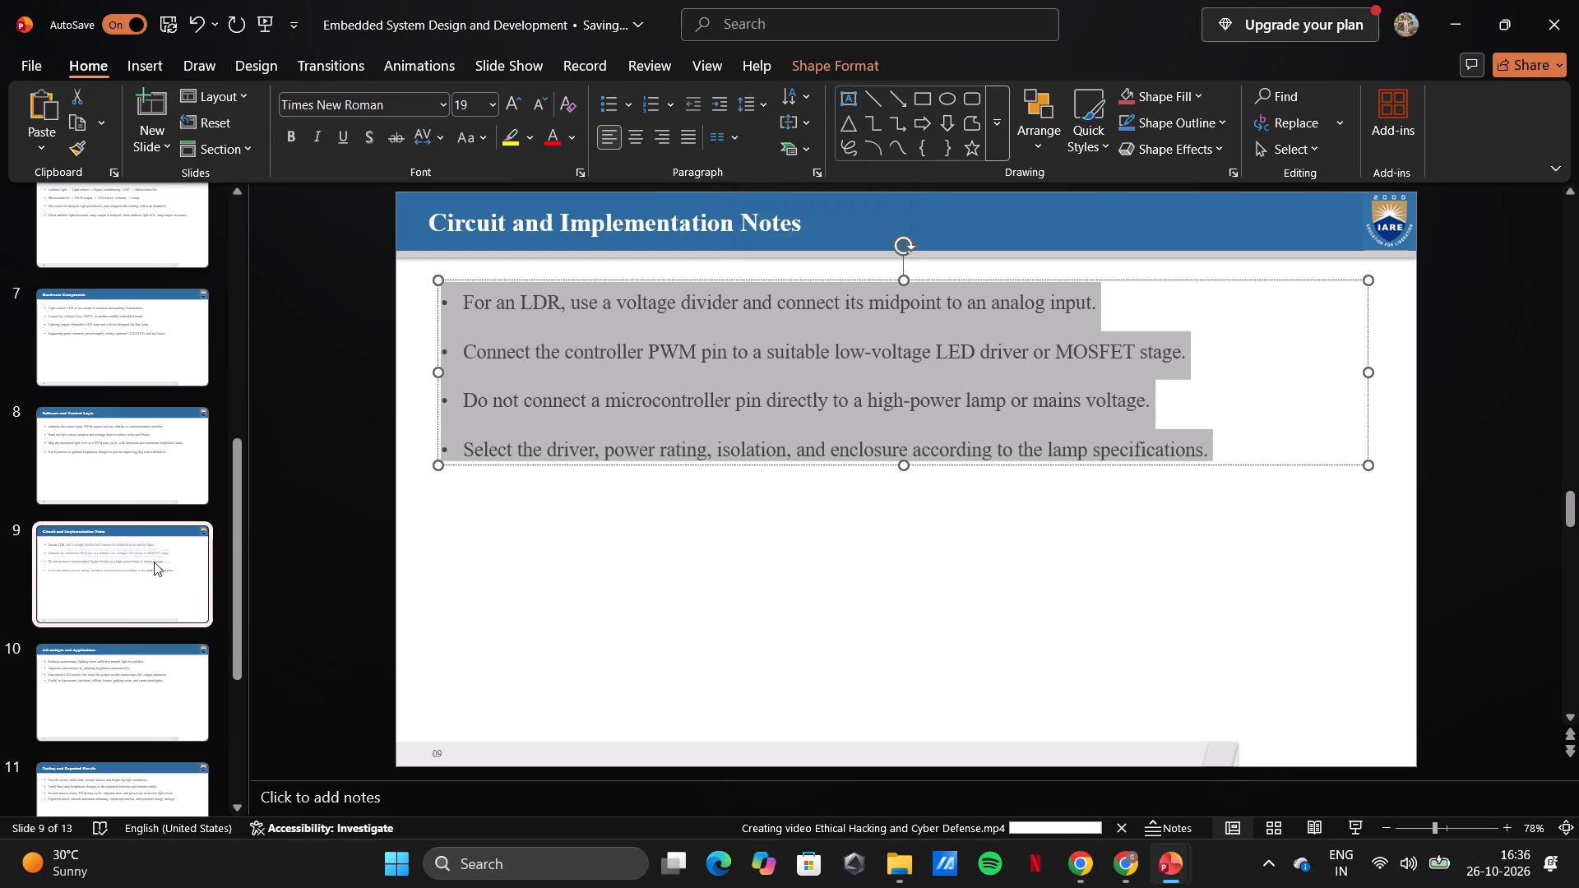
Set the line spacing of all bullet text on the Advantages and Applications slide to 1.5.
scroll(123, 582, "down", 2)
left_click(129, 364)
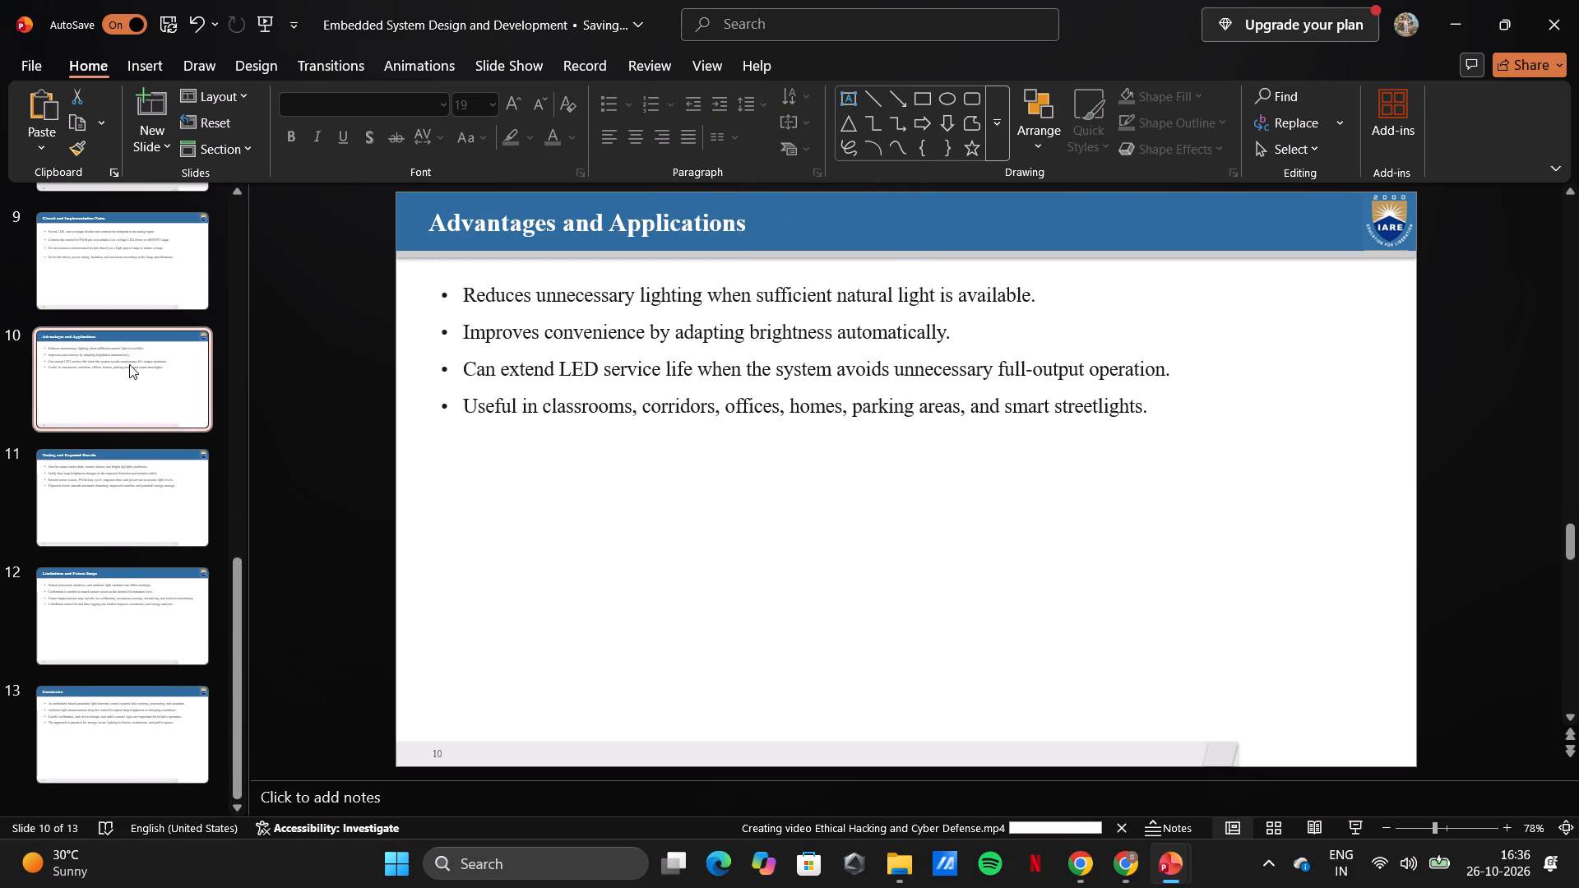
left_click(616, 376)
key("ctrl+a")
left_click(762, 98)
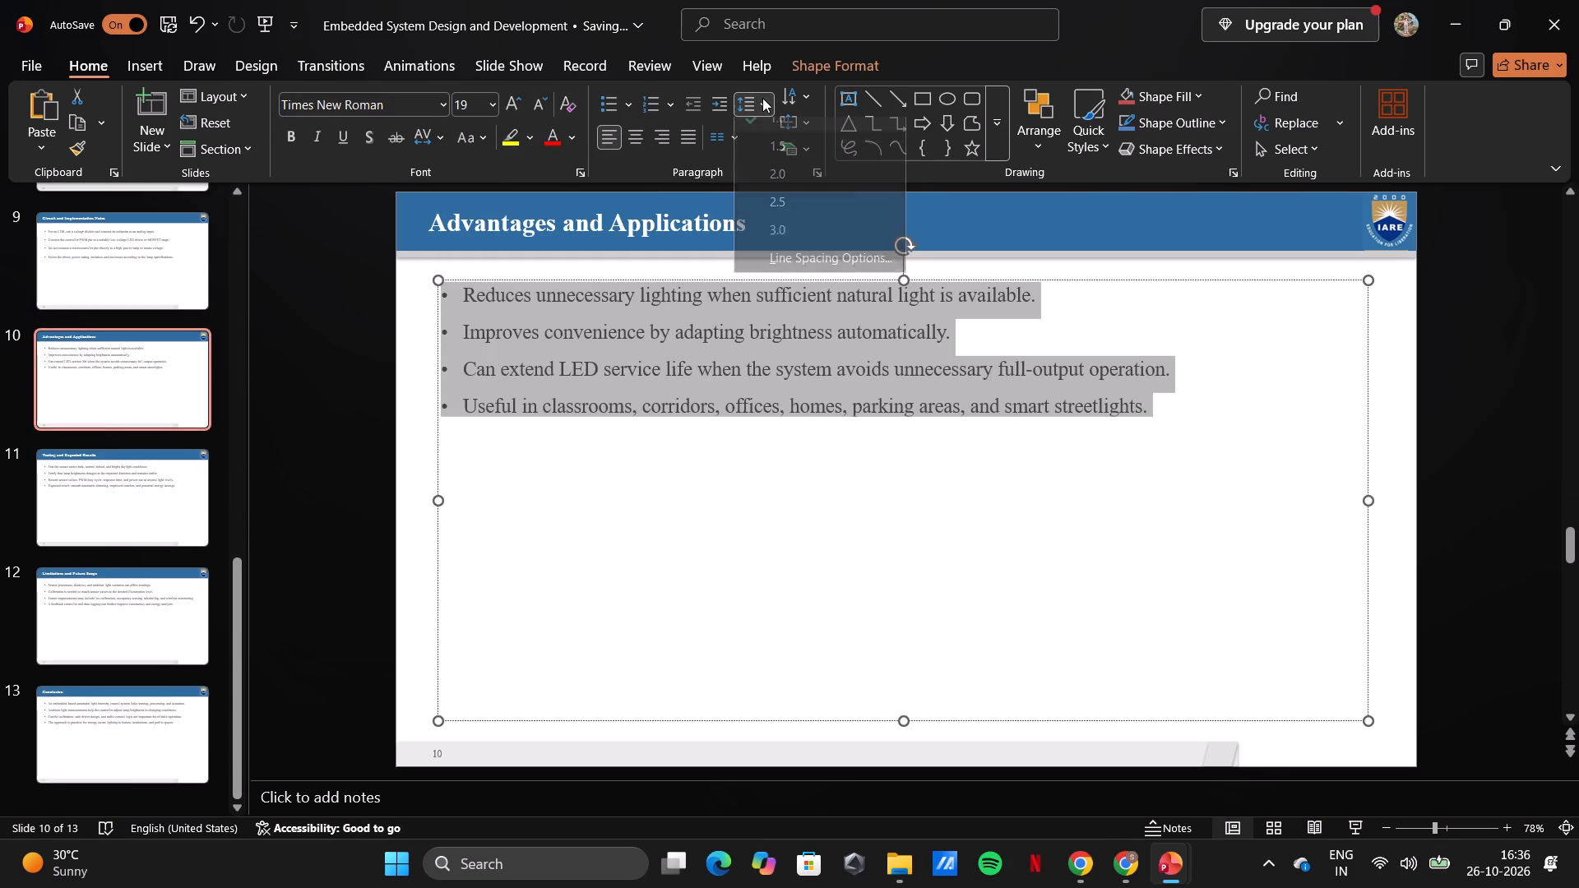
left_click(789, 159)
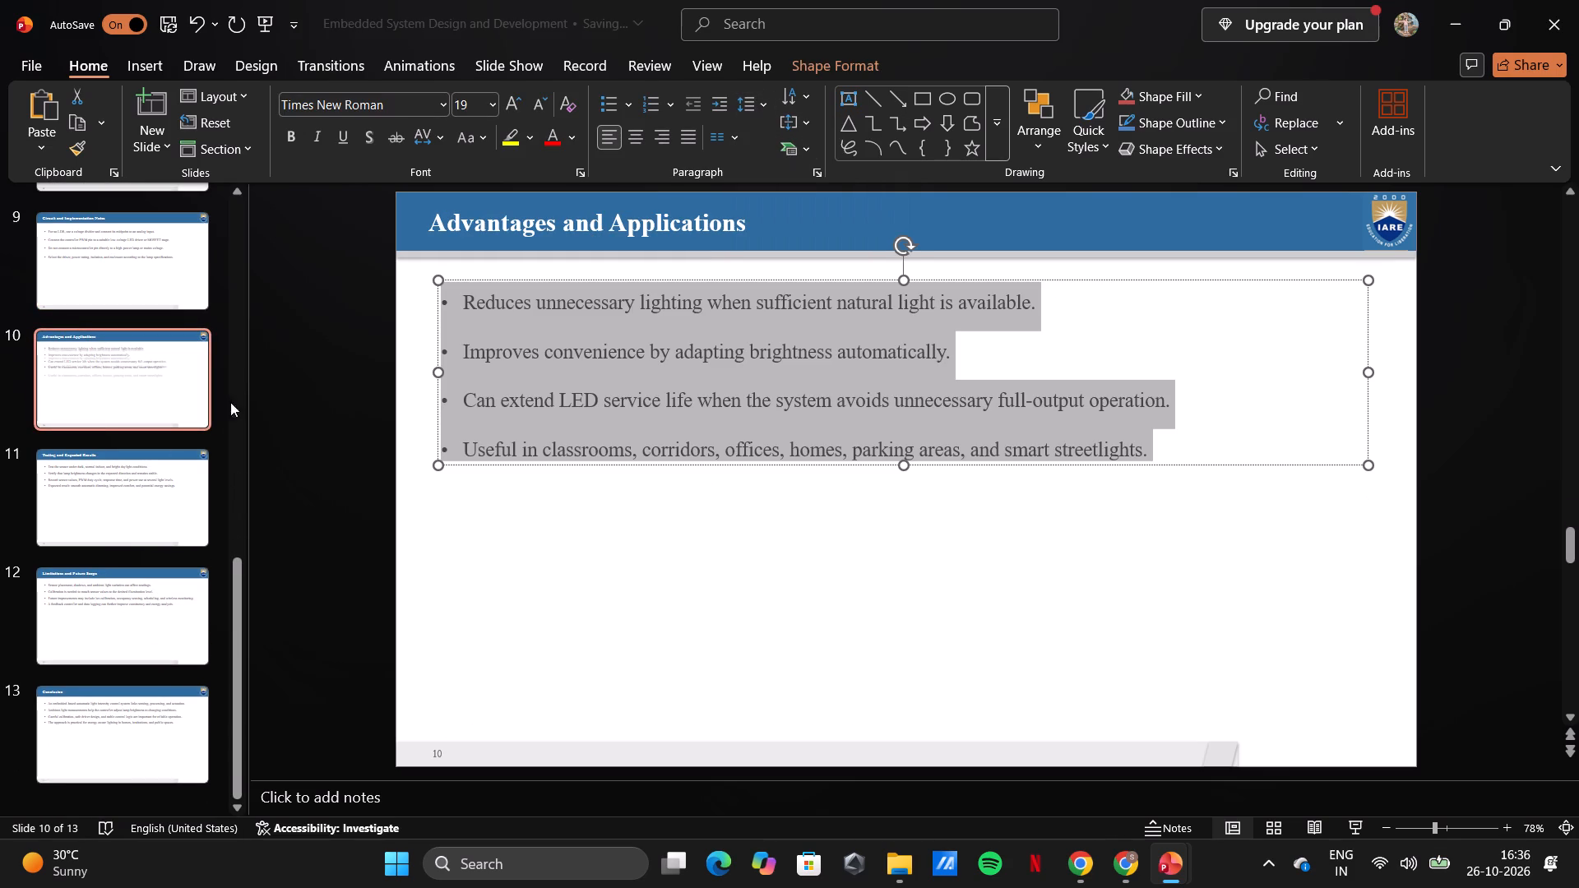
Set the line spacing of all bullet text on the Testing and Expected Results slide to 1.5.
left_click(144, 470)
left_click(697, 286)
key("ctrl+a")
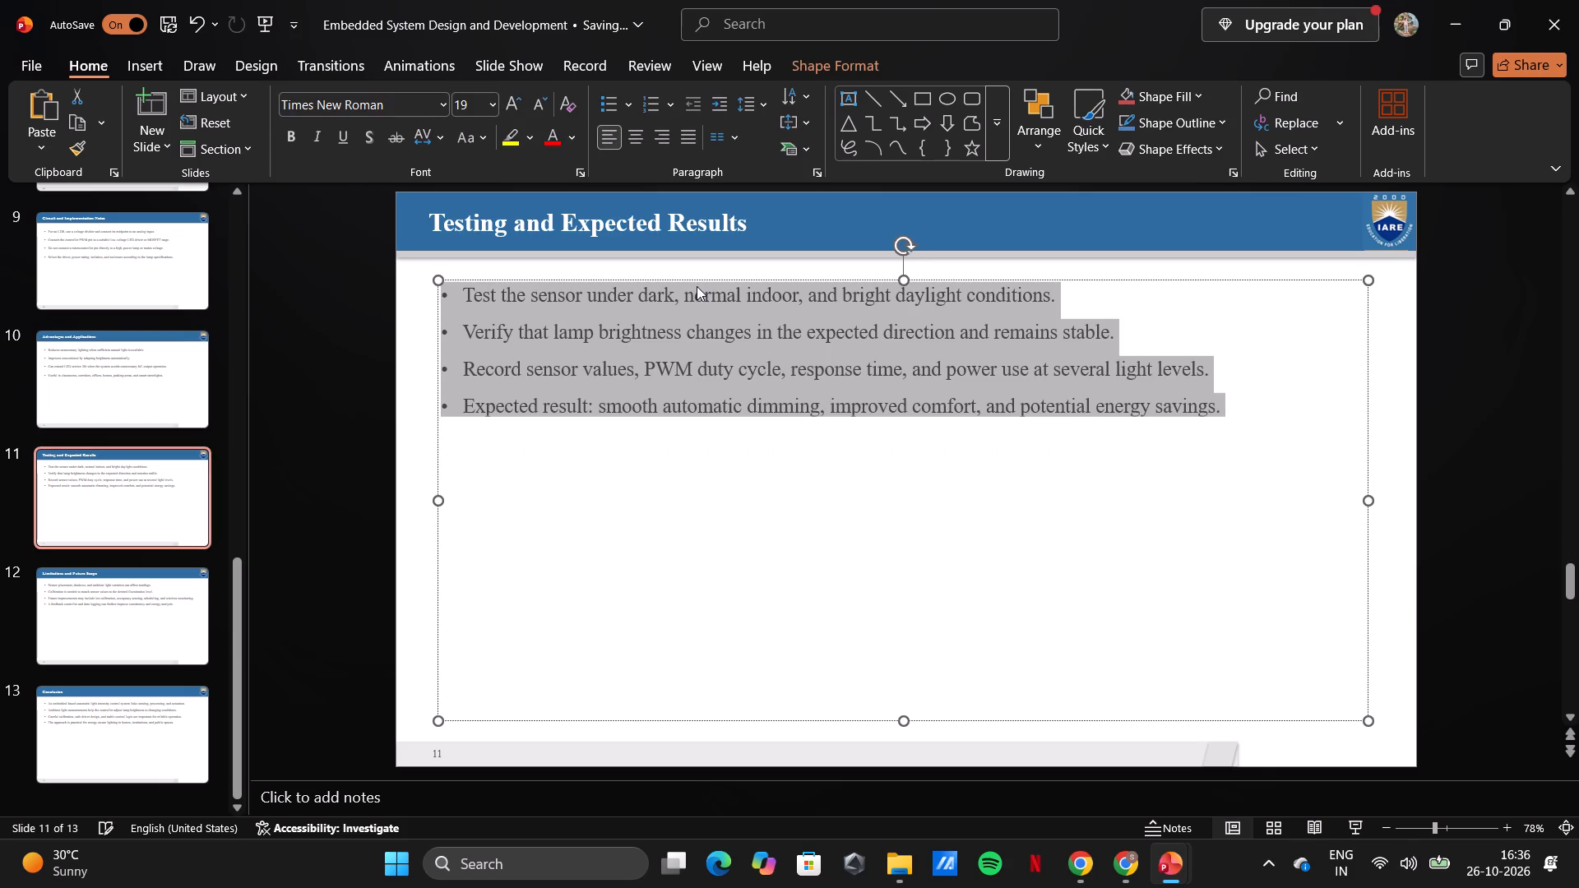
left_click(762, 102)
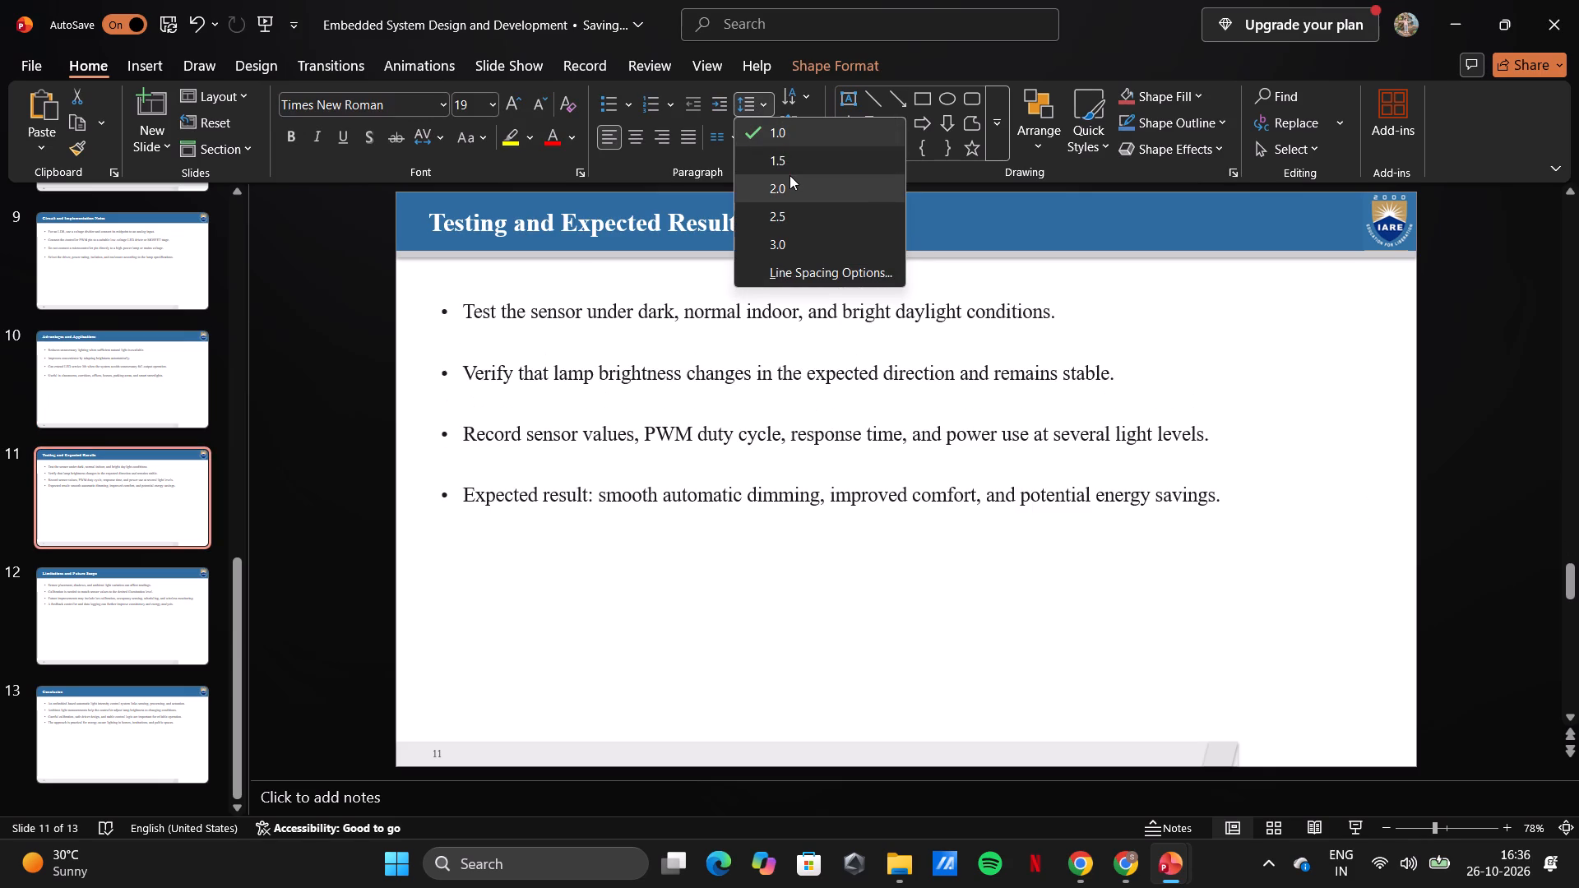
left_click(789, 161)
Set the line spacing of all bullet text on the Limitations and Future Scope slide to 1.5.
left_click(163, 585)
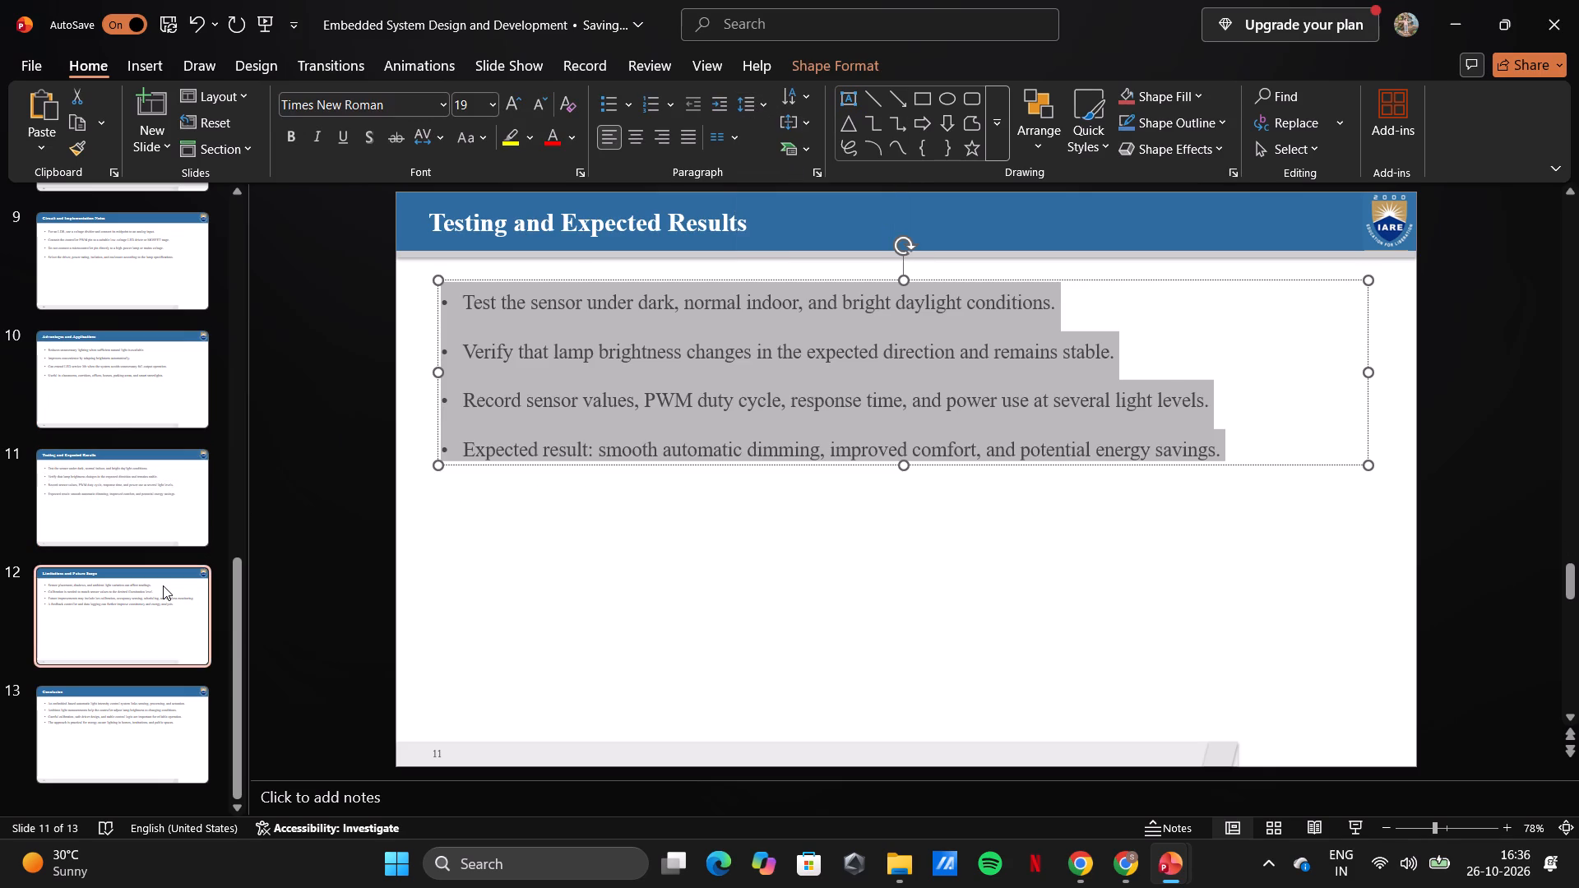
left_click(704, 303)
key("ctrl+a")
left_click(660, 341)
key("ctrl+a")
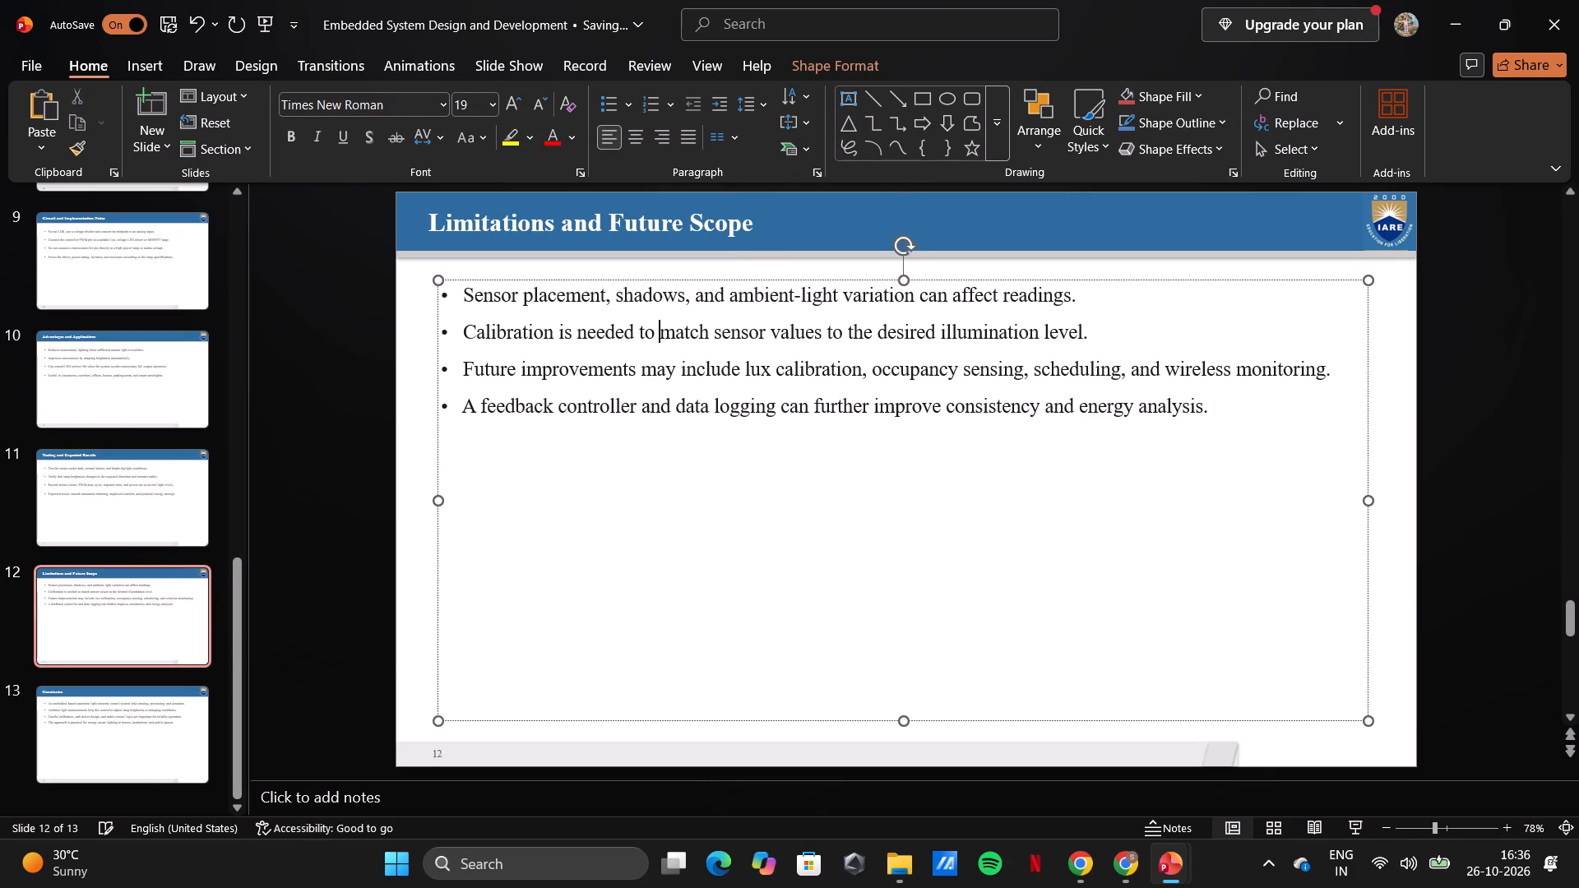
key("ctrl+a")
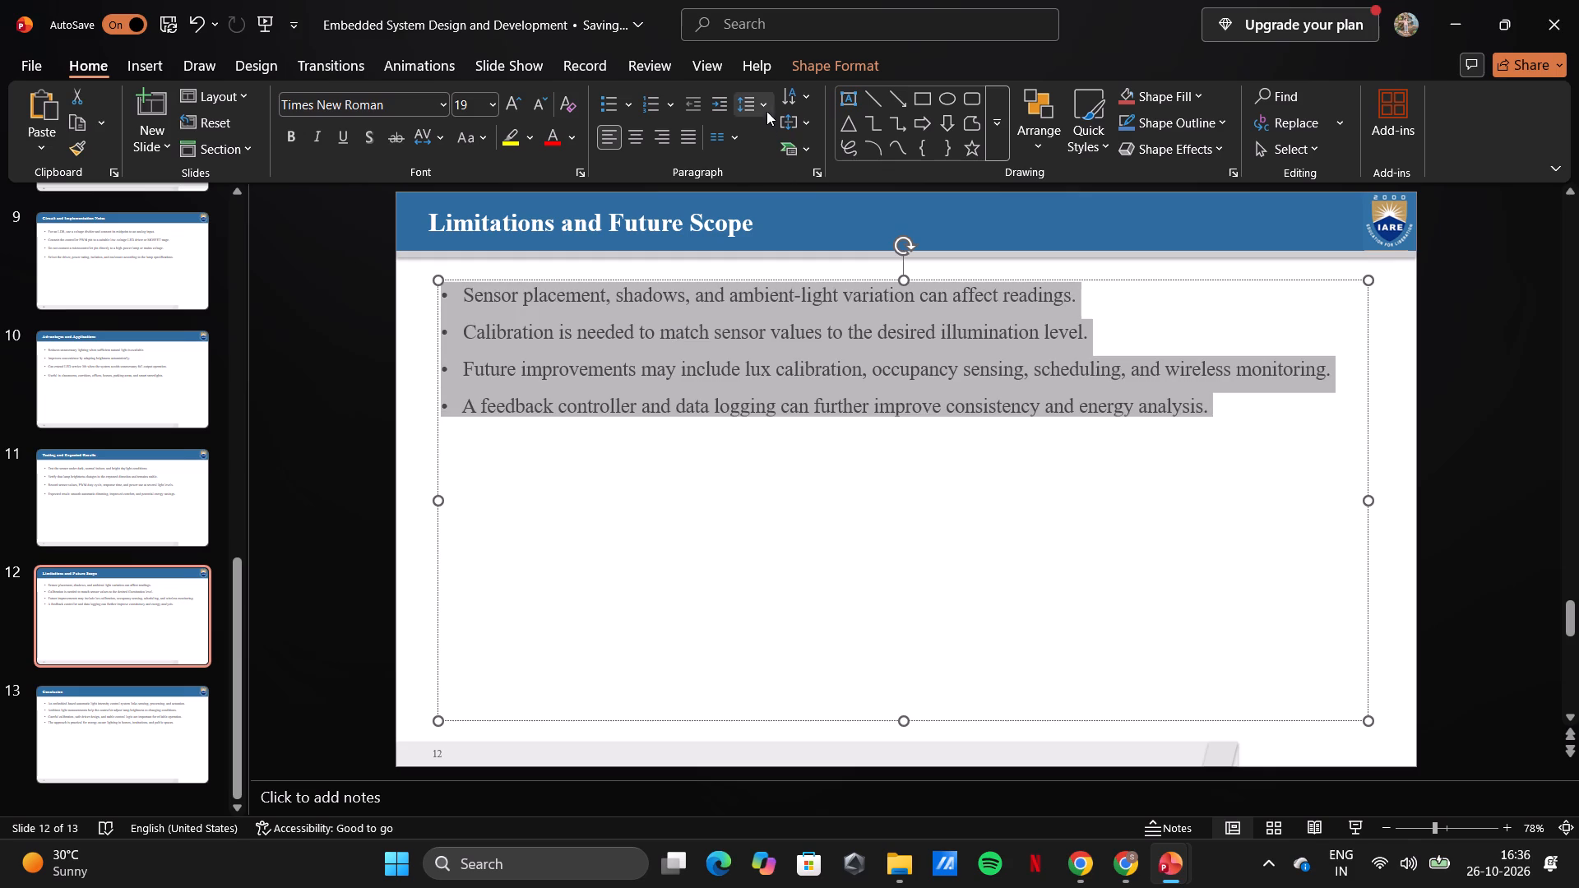
left_click(763, 104)
left_click(785, 164)
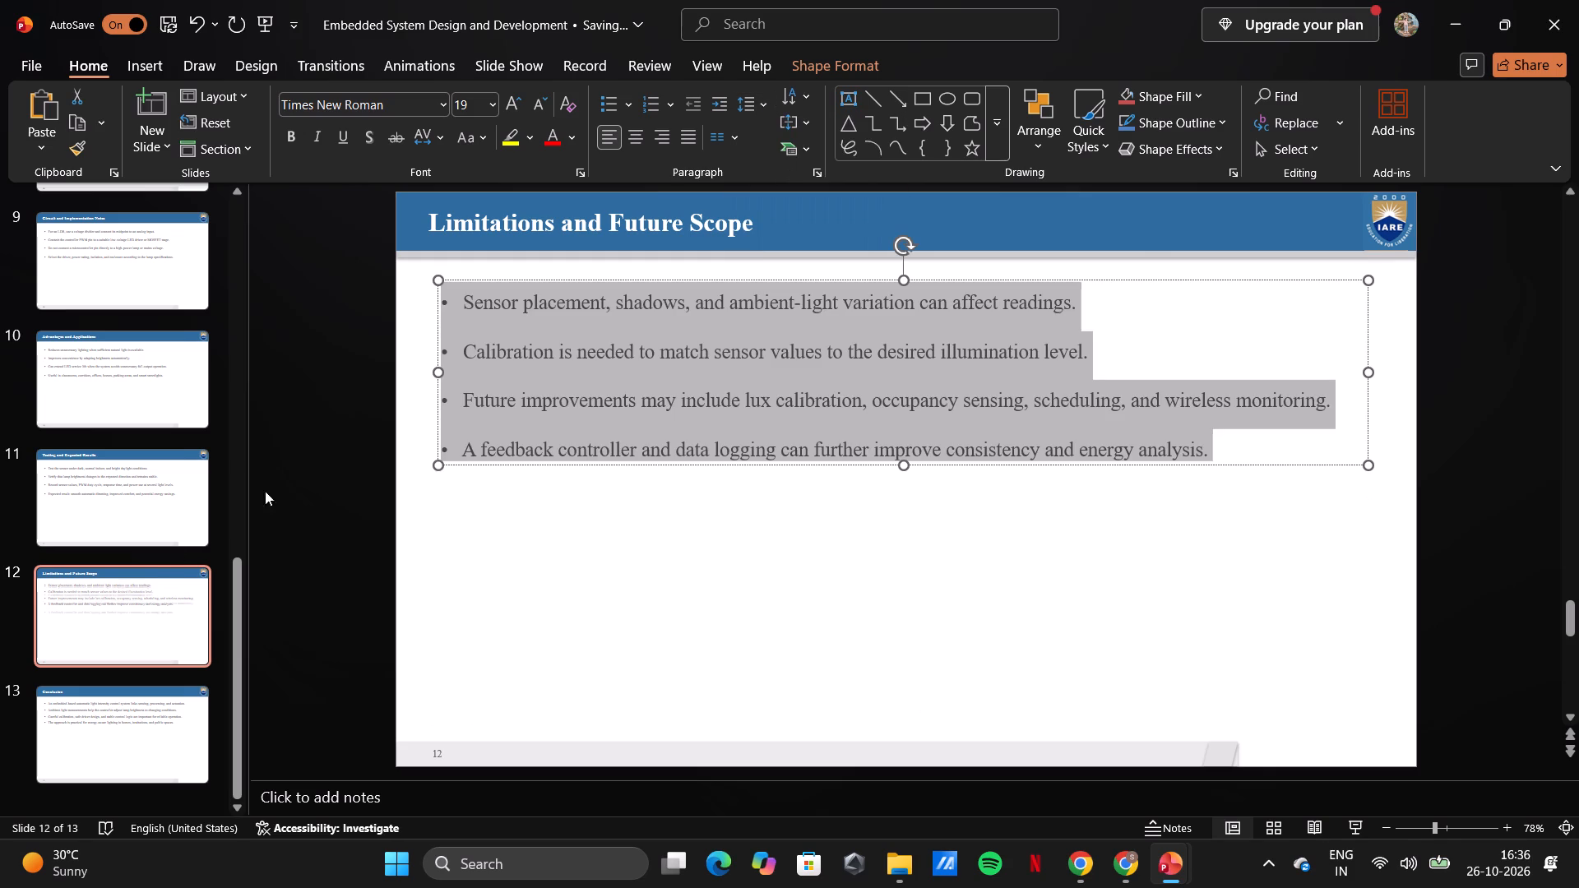
Set the line spacing of all bullet text on the Conclusion slide to 1.5 and deselect the text box.
scroll(145, 567, "down", 2)
left_click(137, 724)
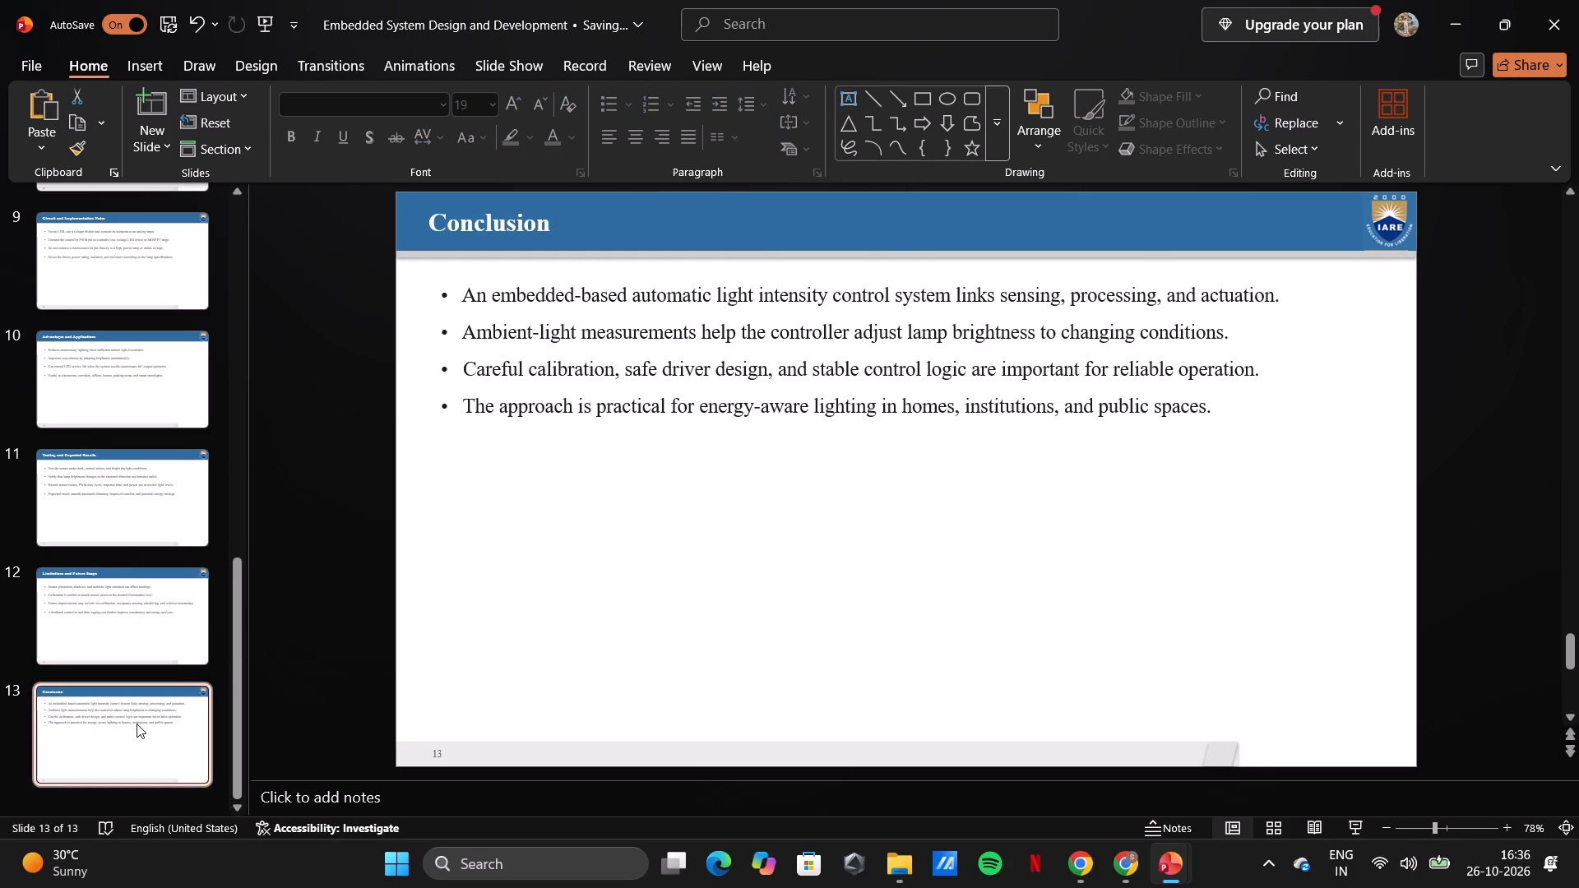
left_click(782, 362)
key("ctrl+a")
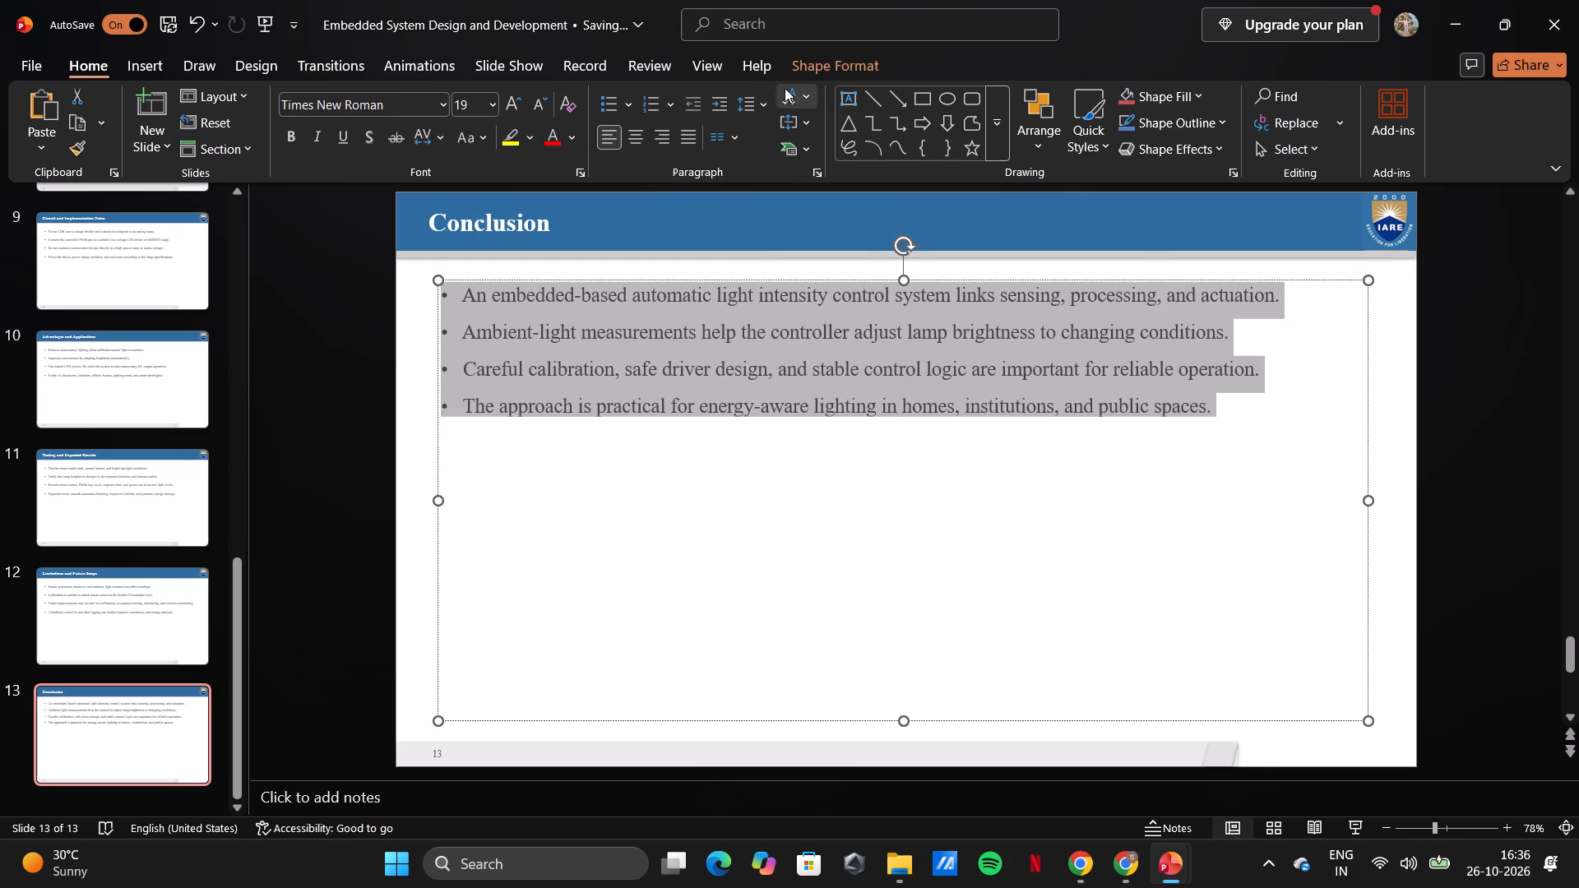
left_click(766, 99)
left_click(775, 157)
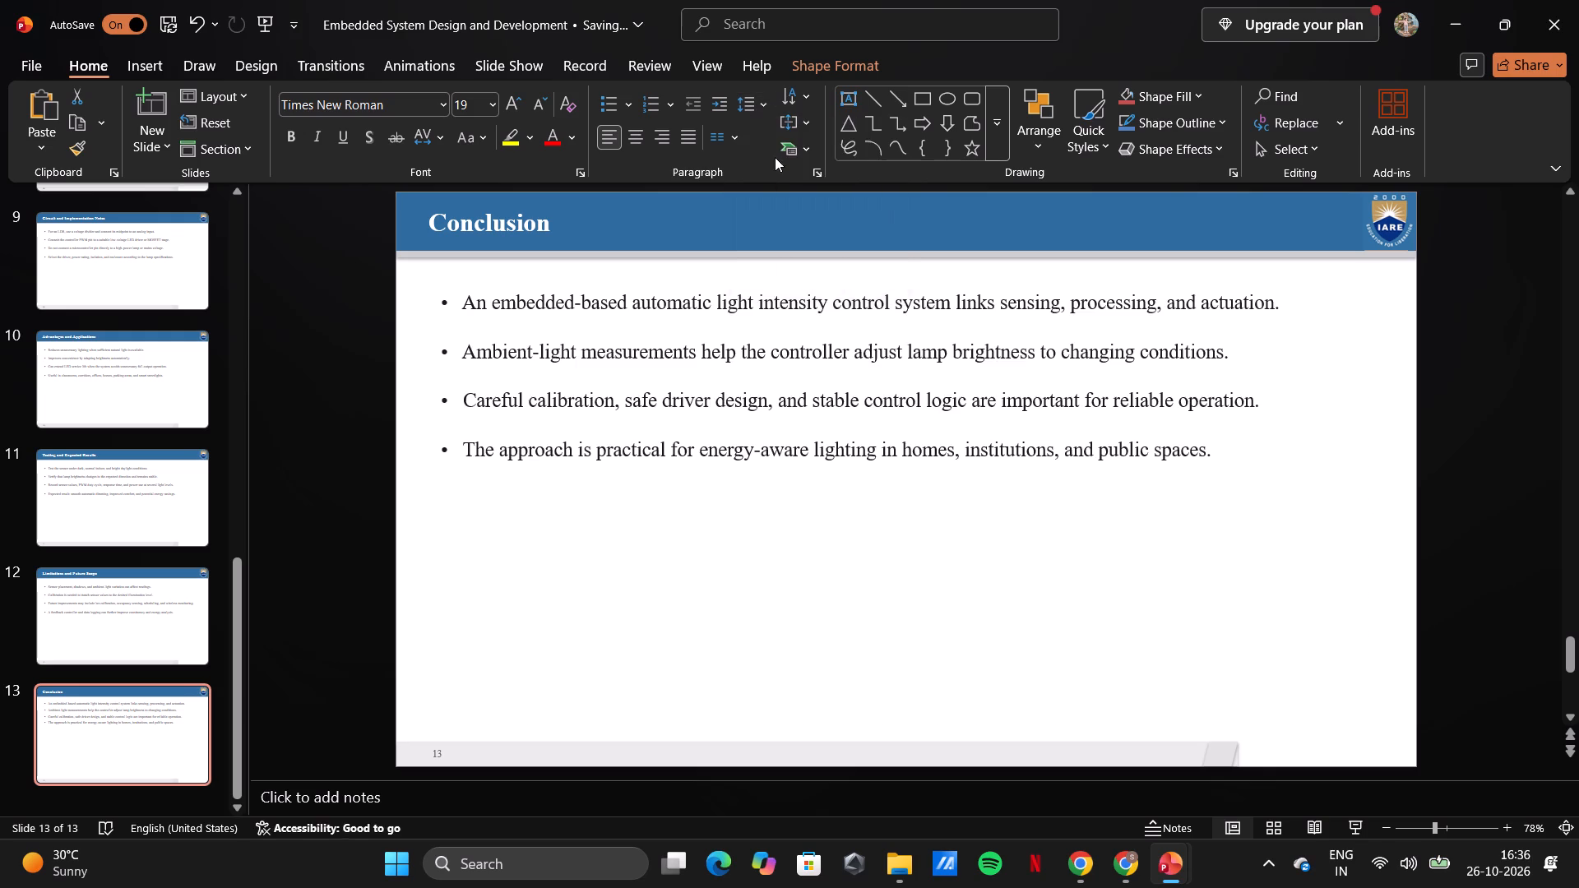
left_click(699, 424)
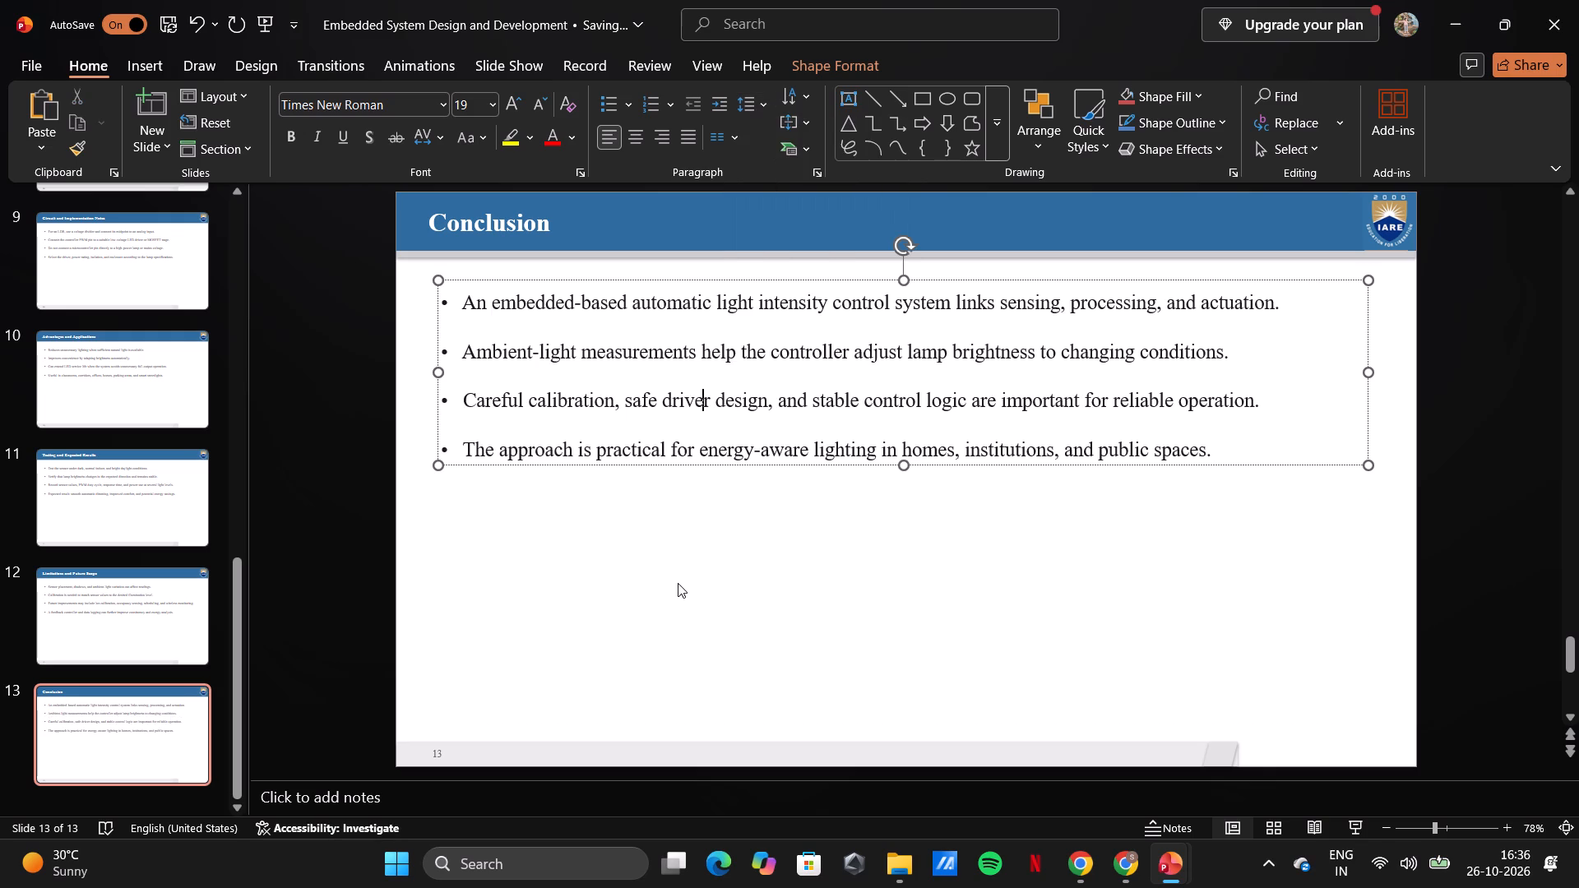
left_click(678, 583)
Return to the title slide of the Light Intensity Control System presentation and open the slide show recording view.
scroll(115, 456, "up", 20)
scroll(115, 456, "up", 2)
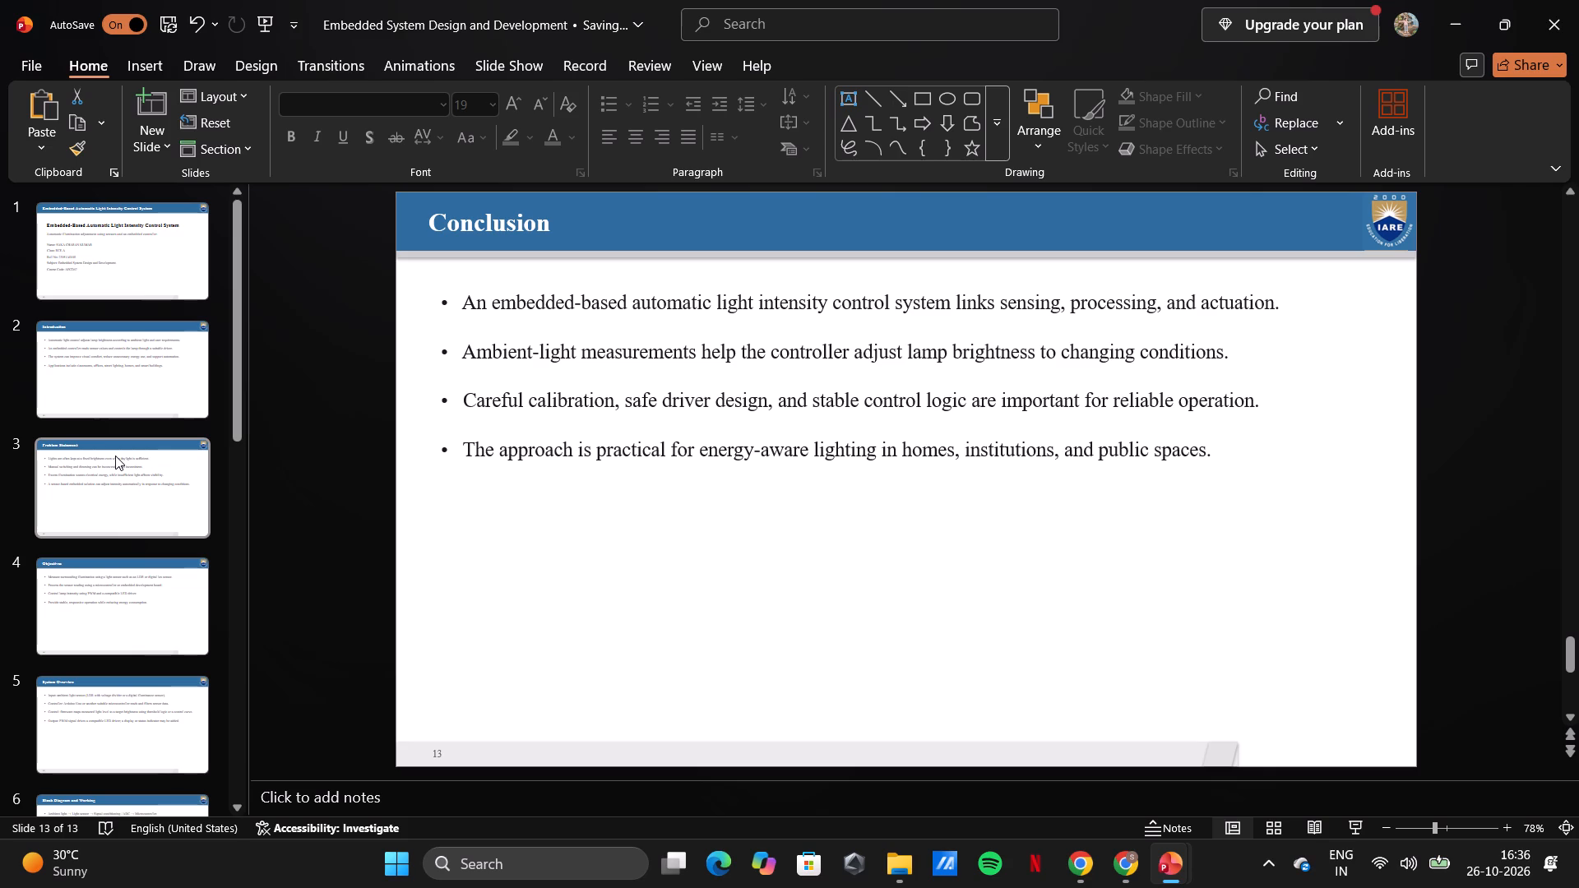
left_click(164, 287)
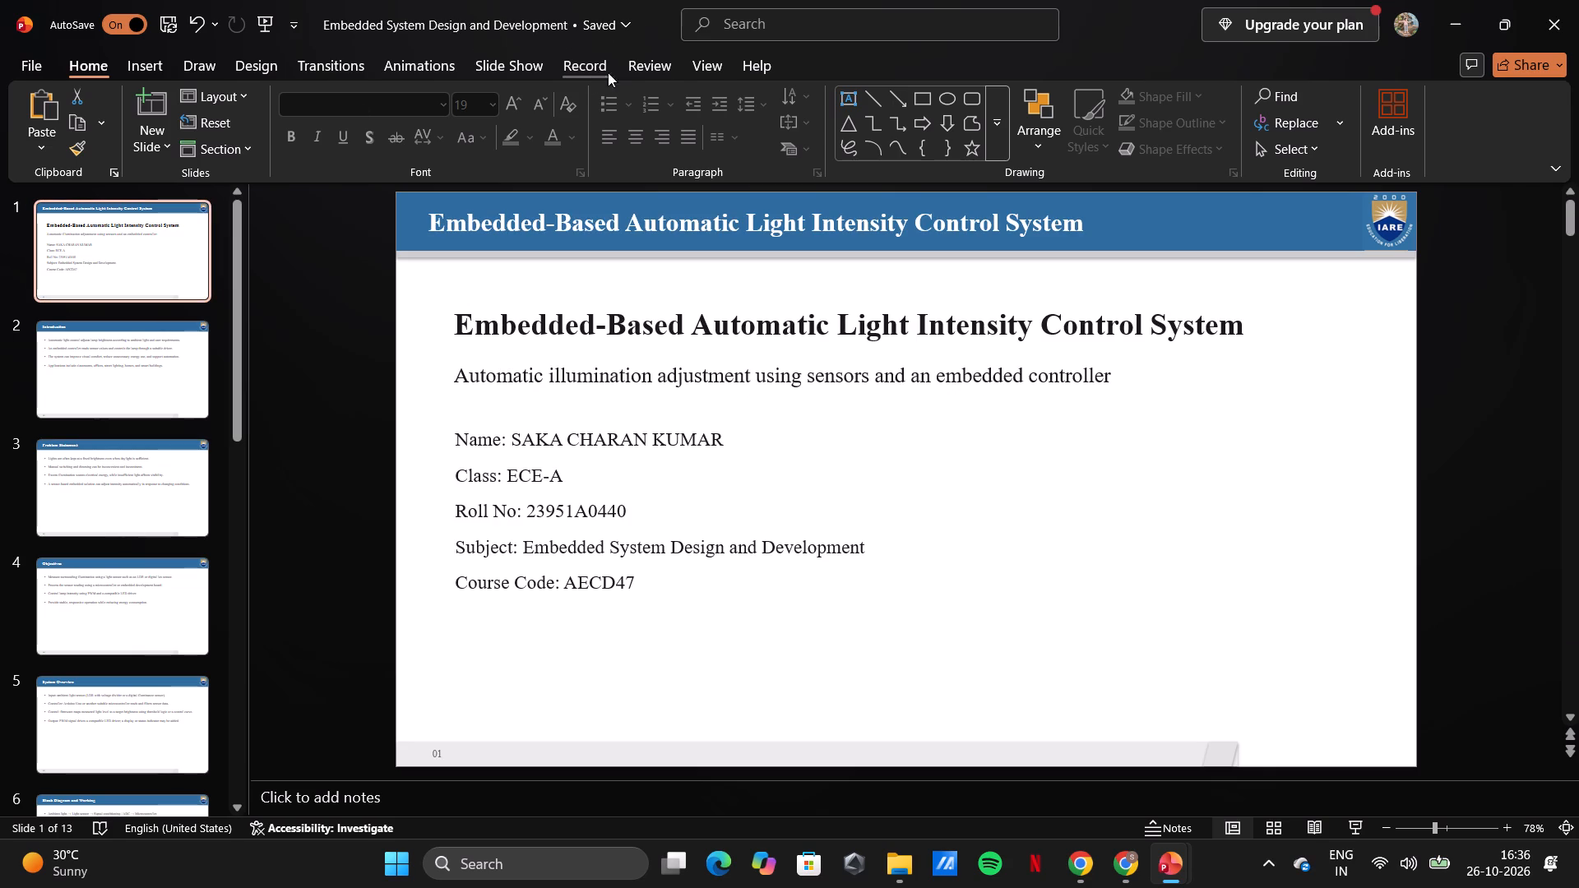
left_click(530, 67)
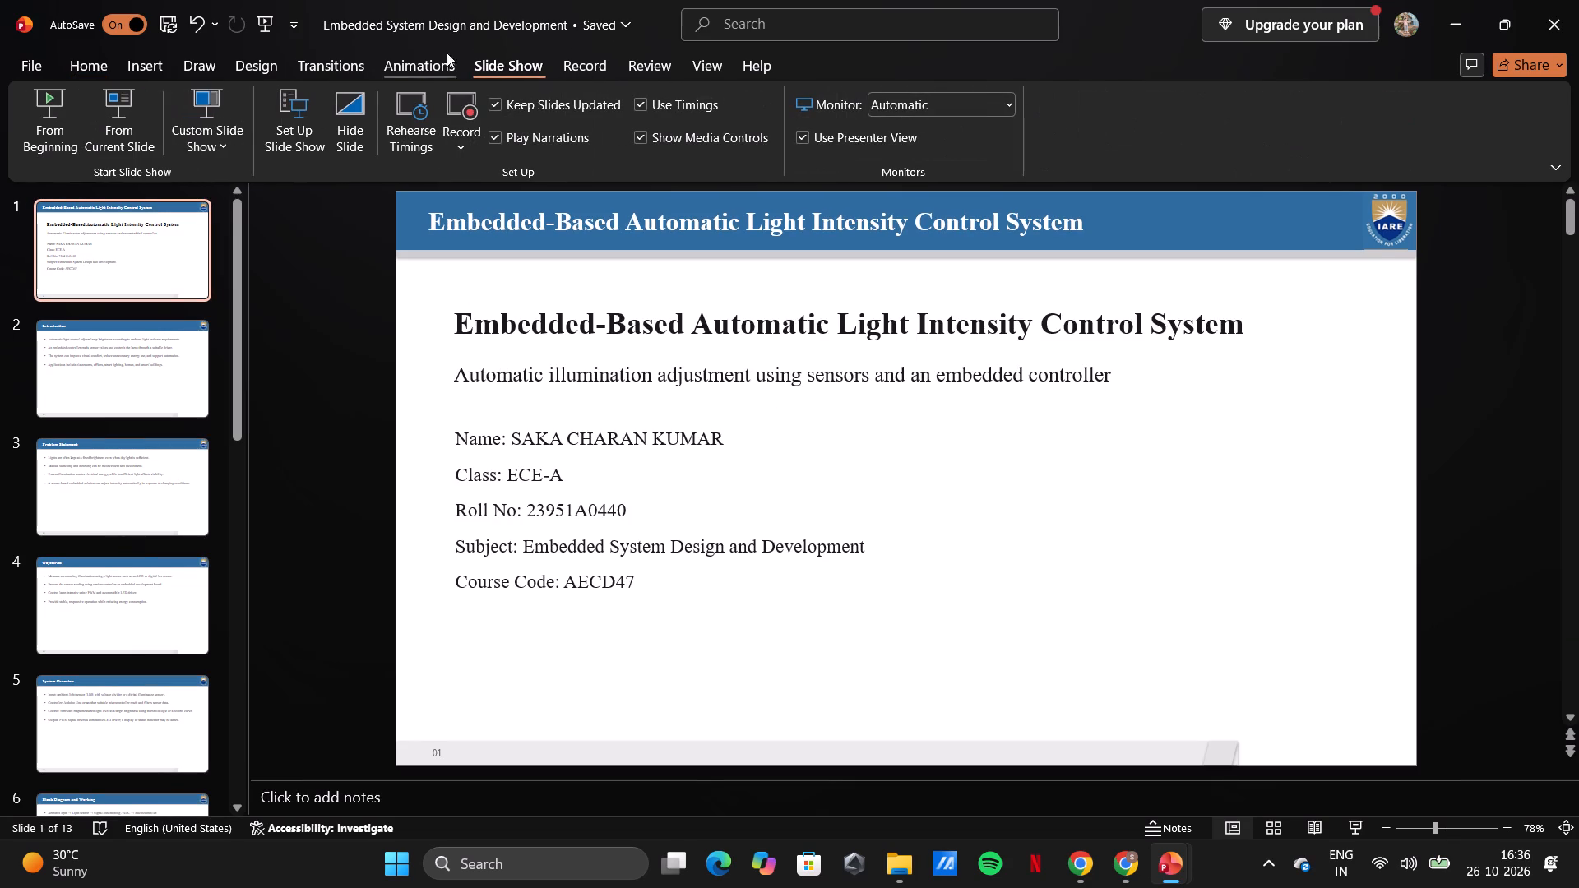
left_click(606, 66)
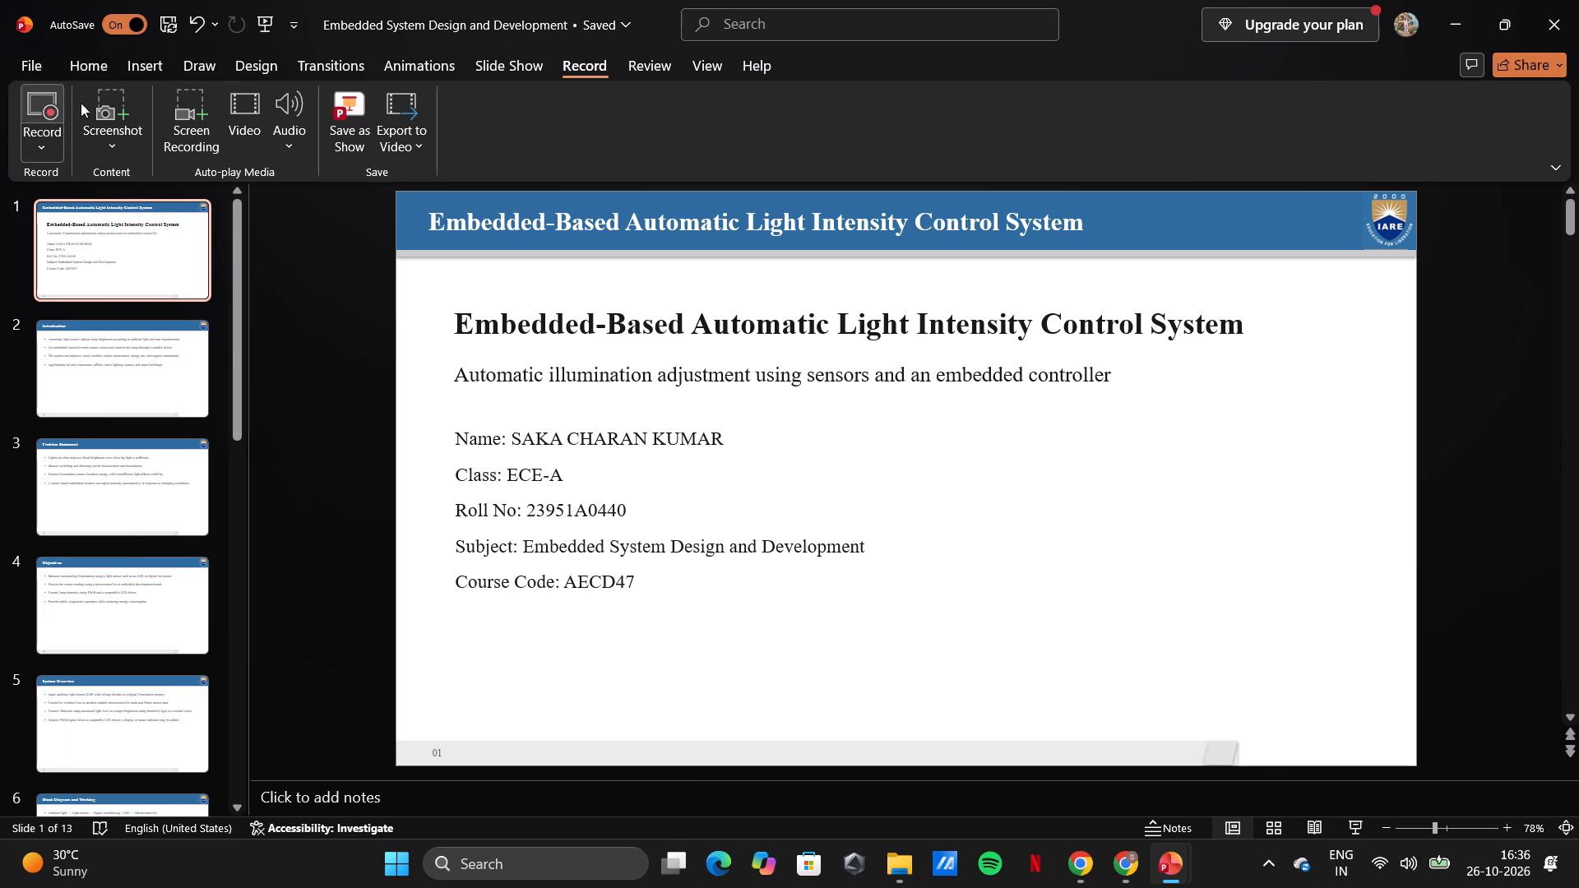
left_click(50, 109)
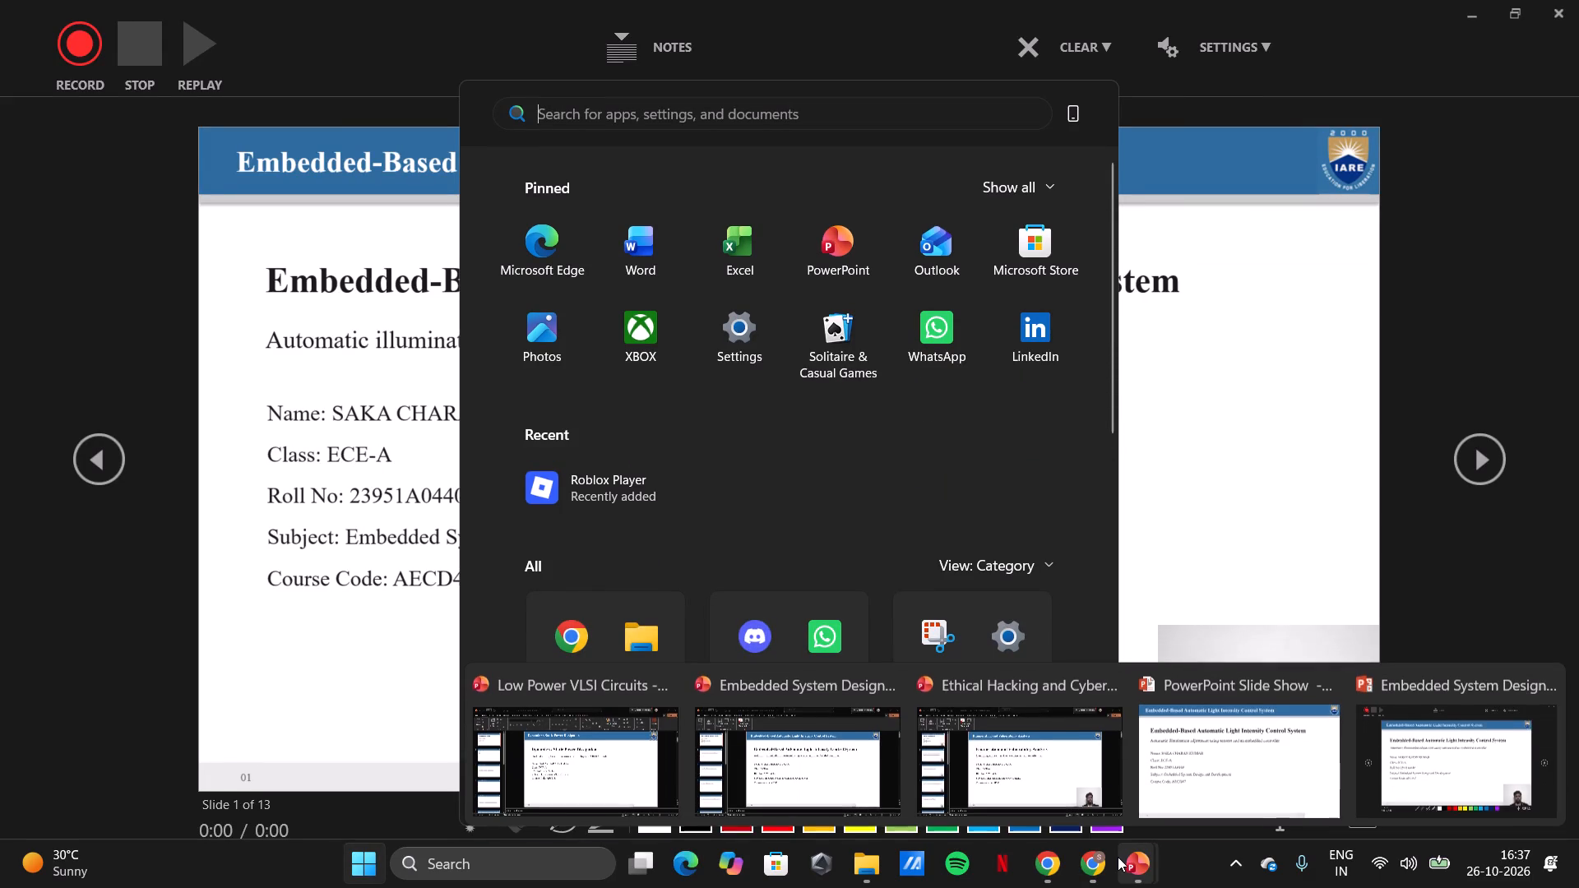
Open the earlier Embedded System Design and Development presentation from the AAT VII SEM folder in Documents, check it and close it.
left_click(871, 861)
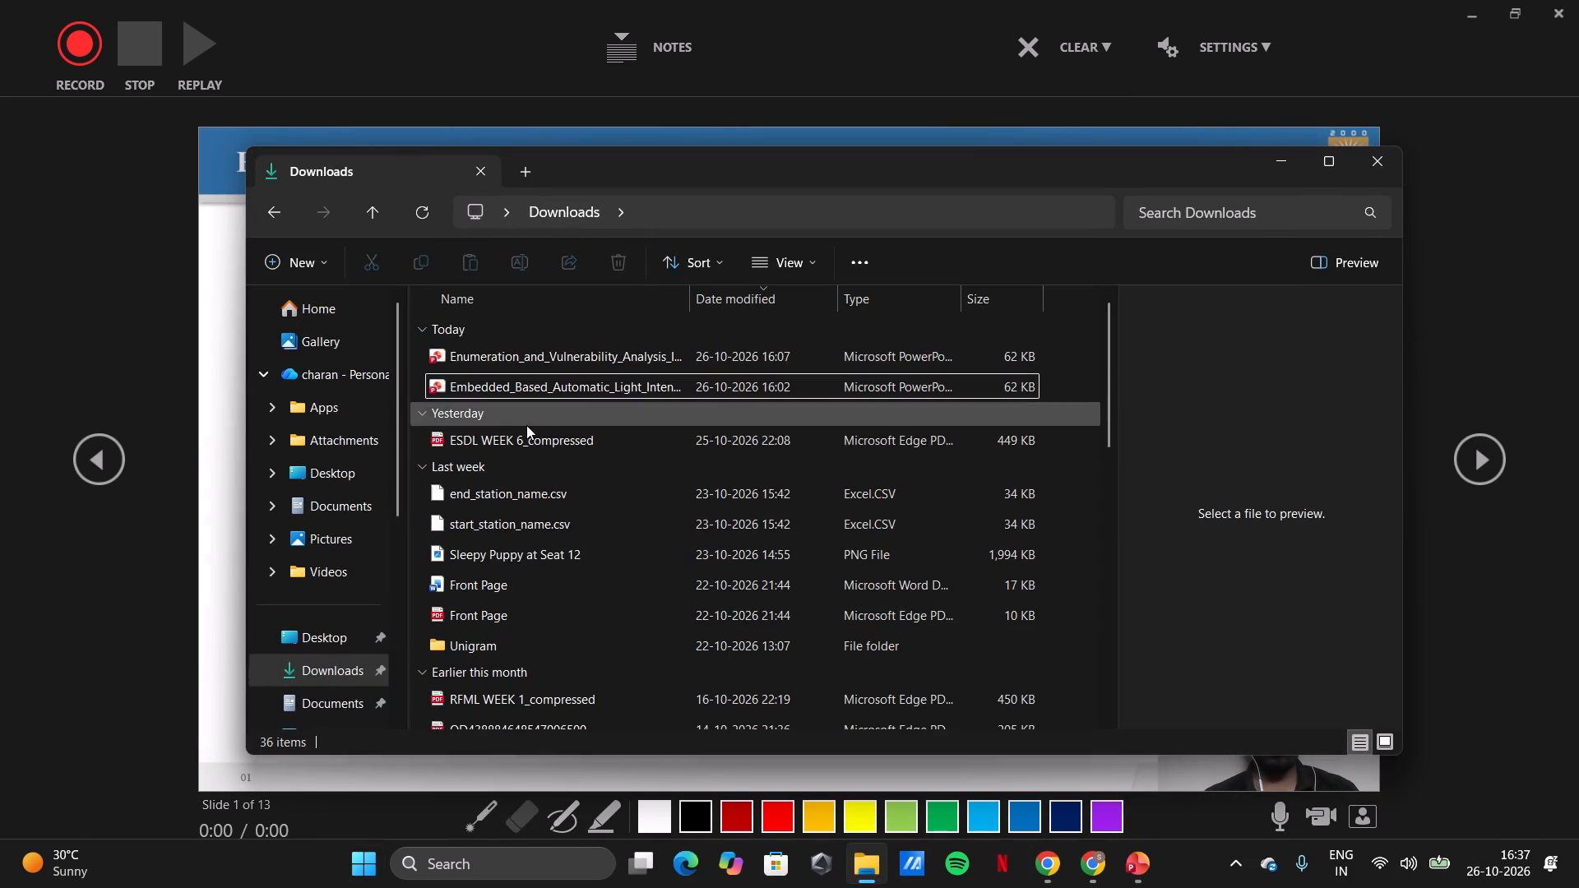
left_click(345, 695)
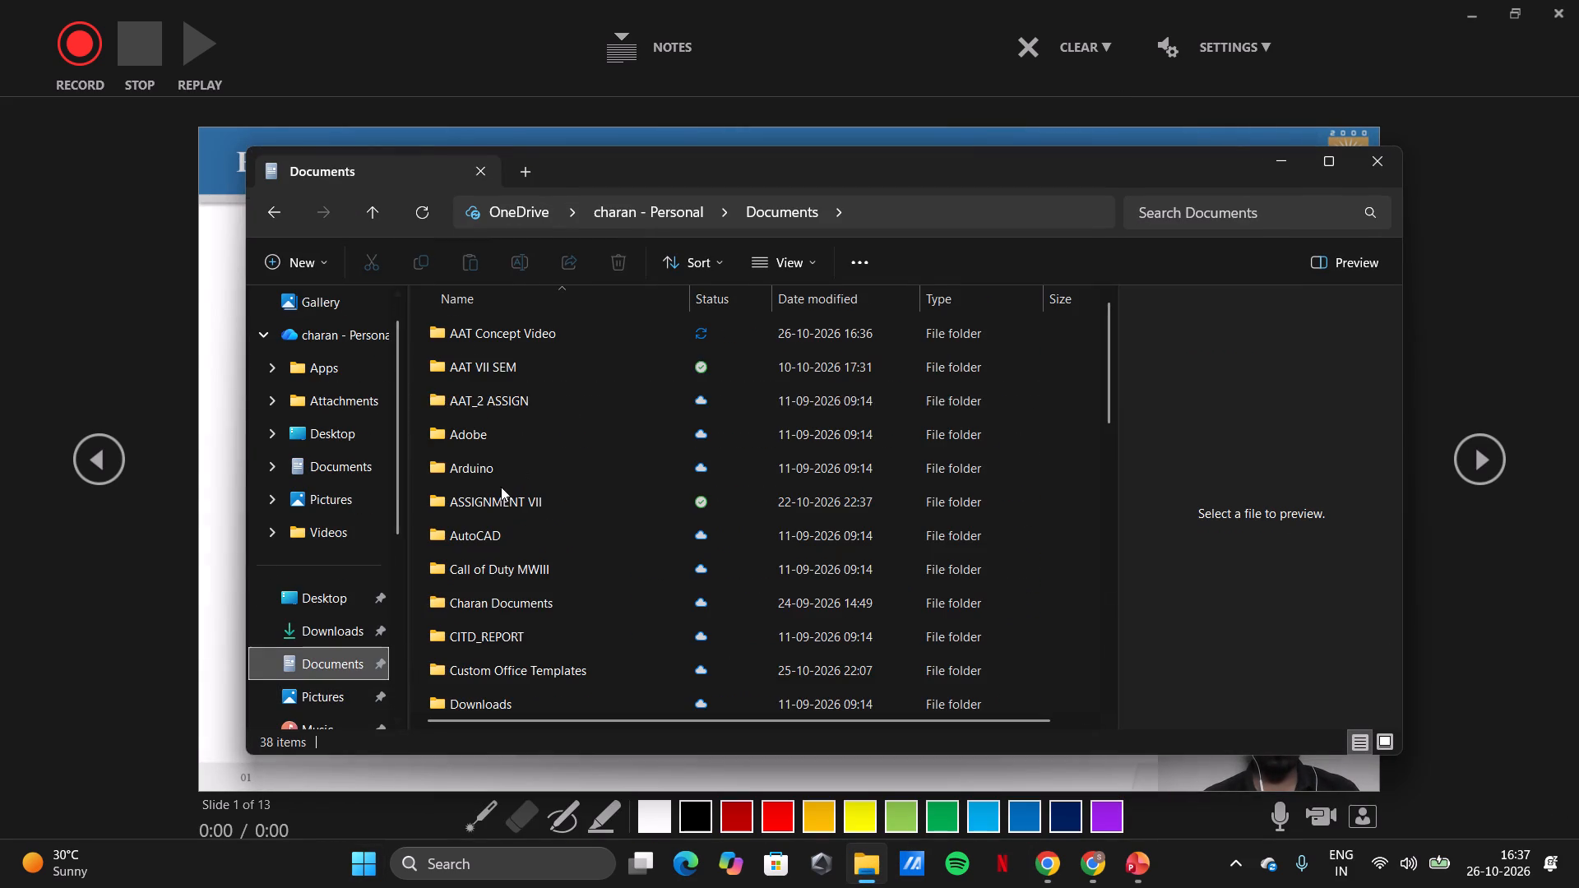
double_click(542, 360)
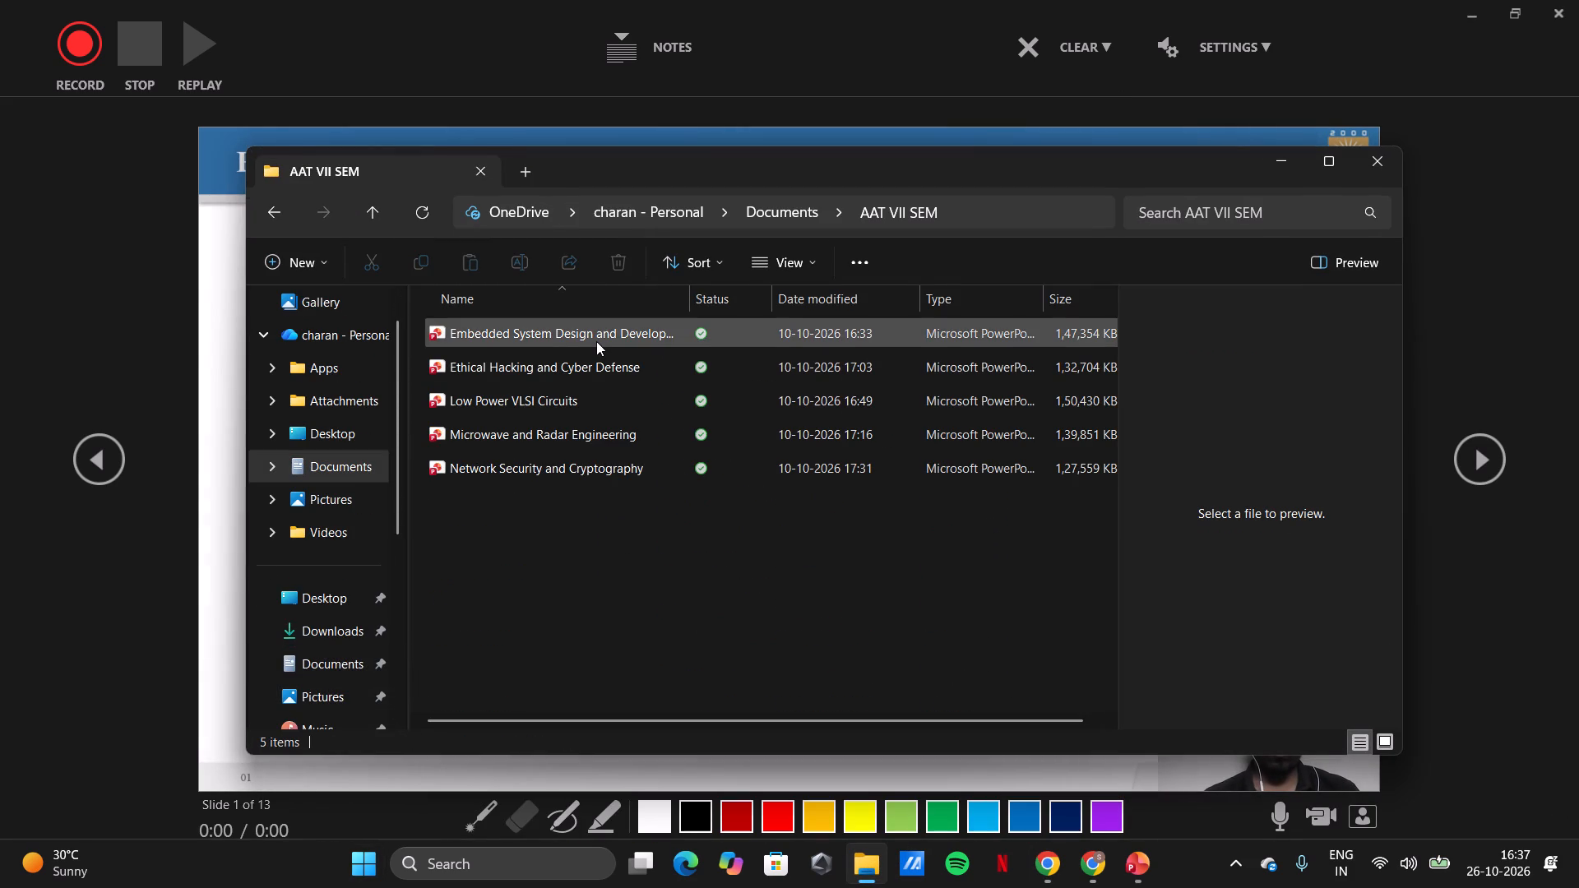
double_click(591, 340)
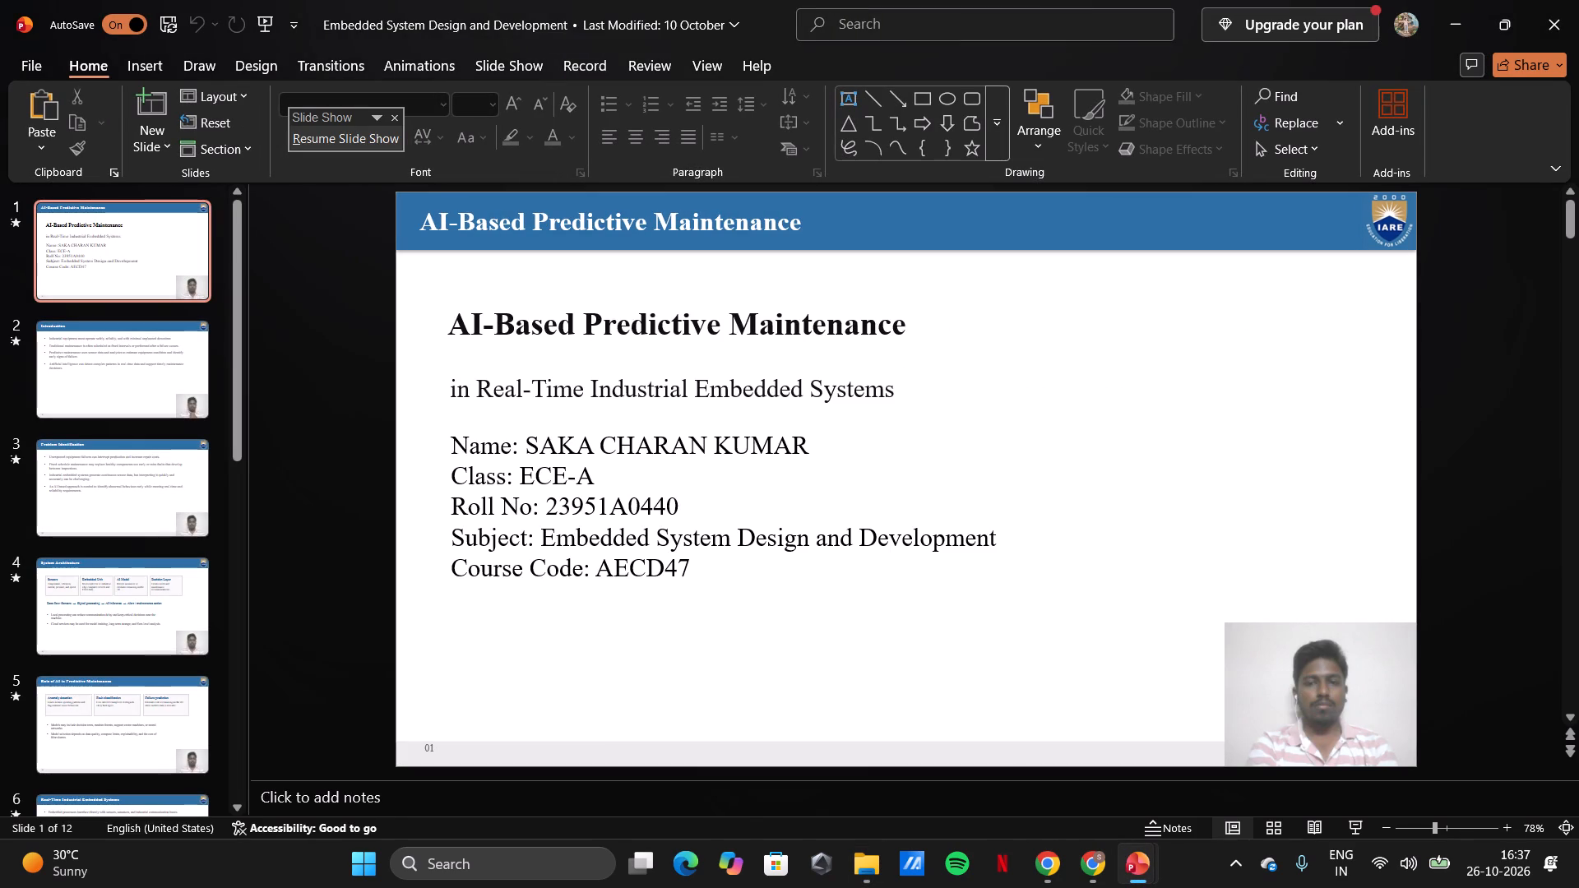
left_click(1564, 16)
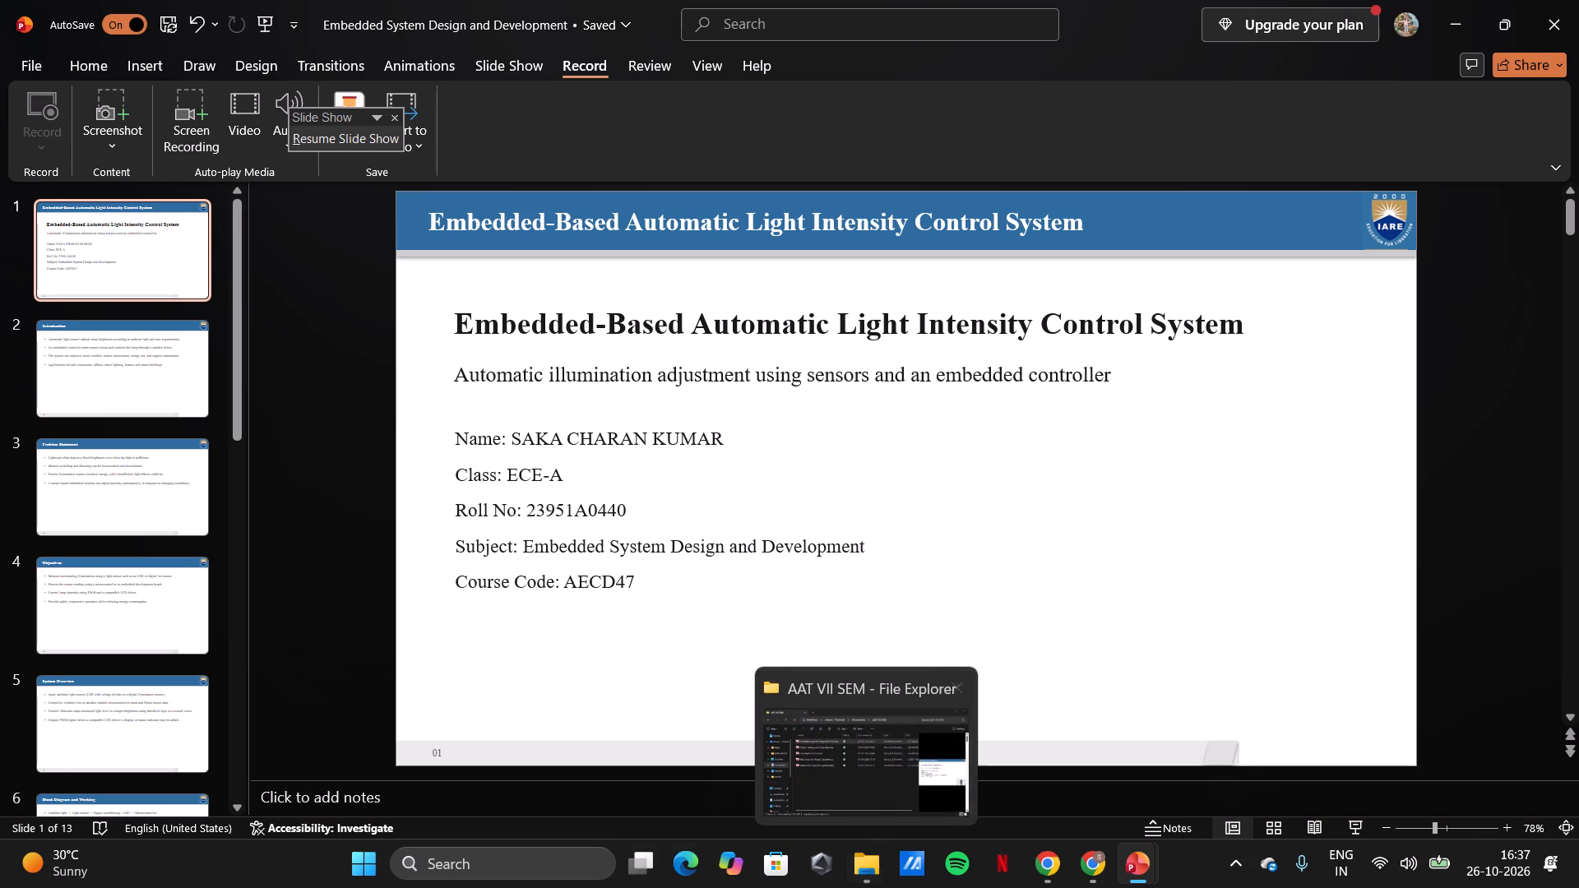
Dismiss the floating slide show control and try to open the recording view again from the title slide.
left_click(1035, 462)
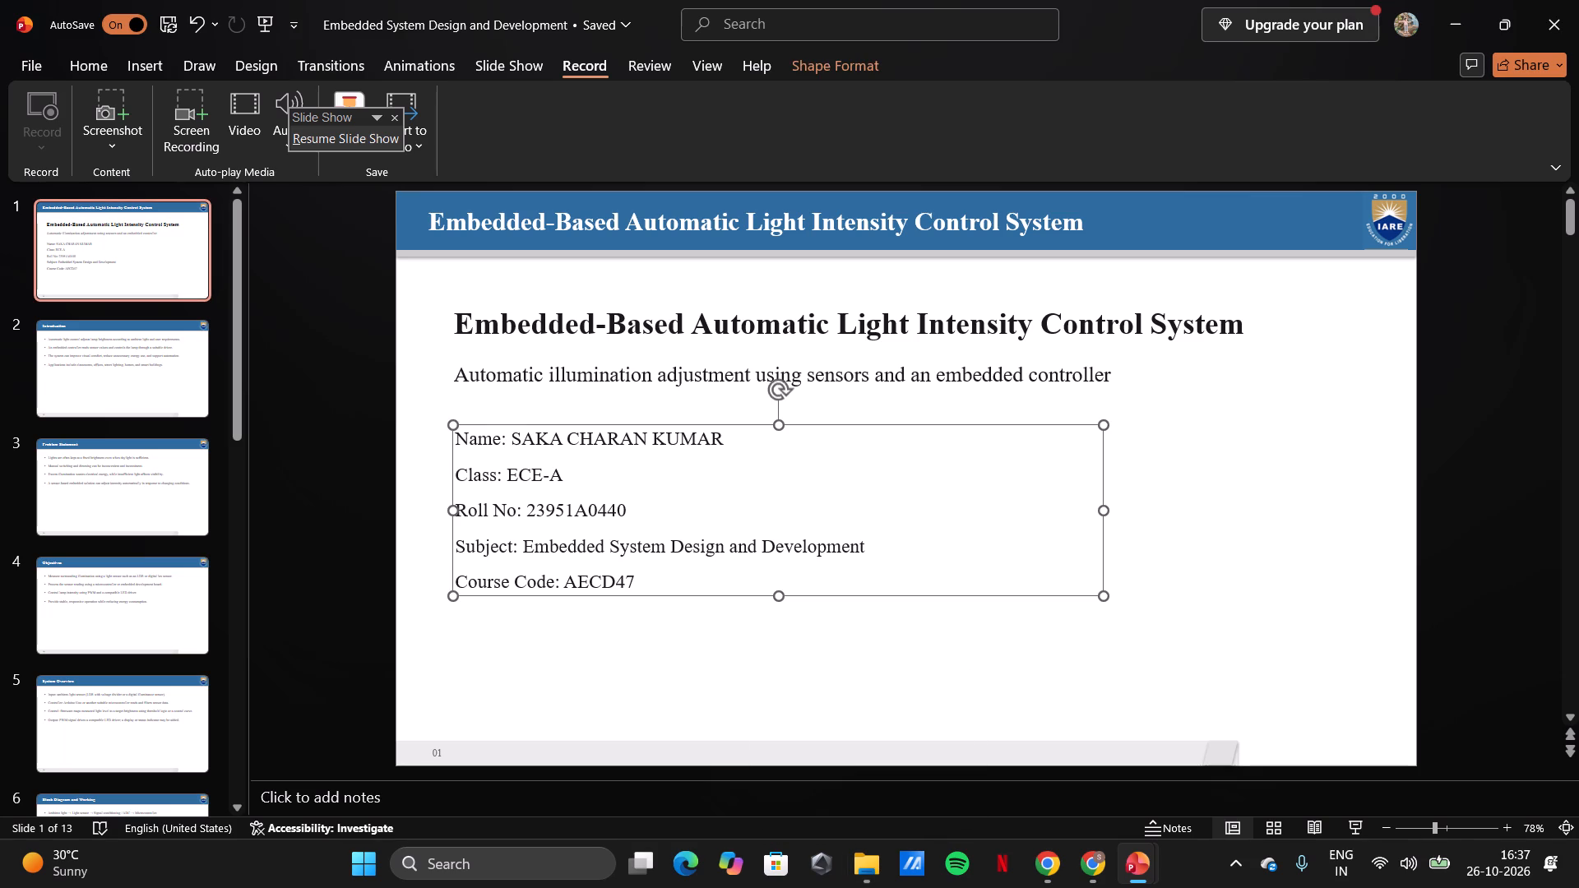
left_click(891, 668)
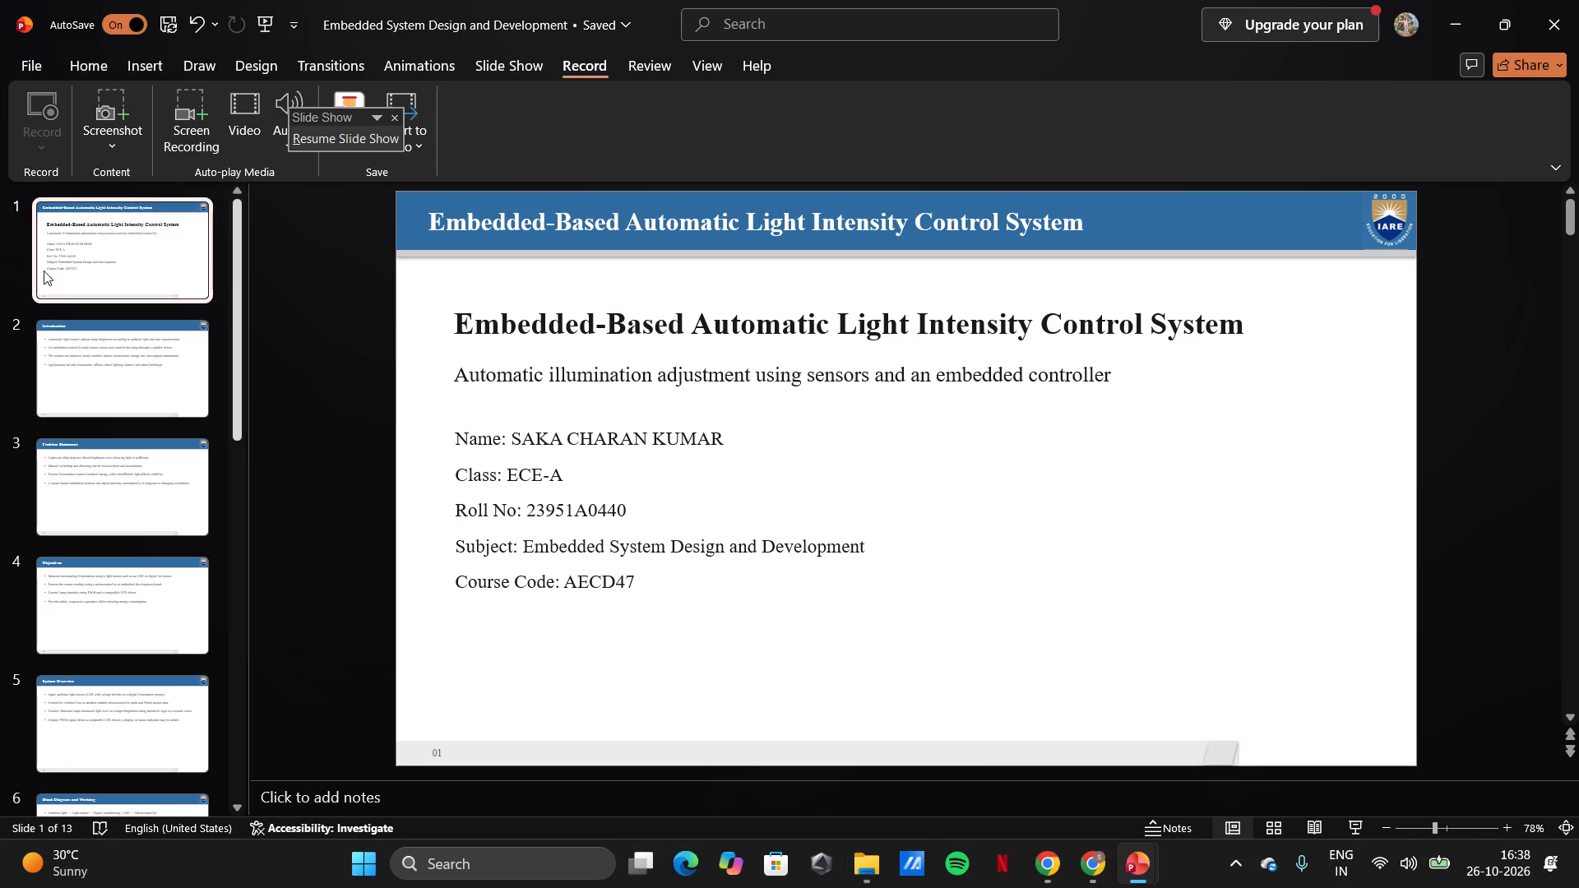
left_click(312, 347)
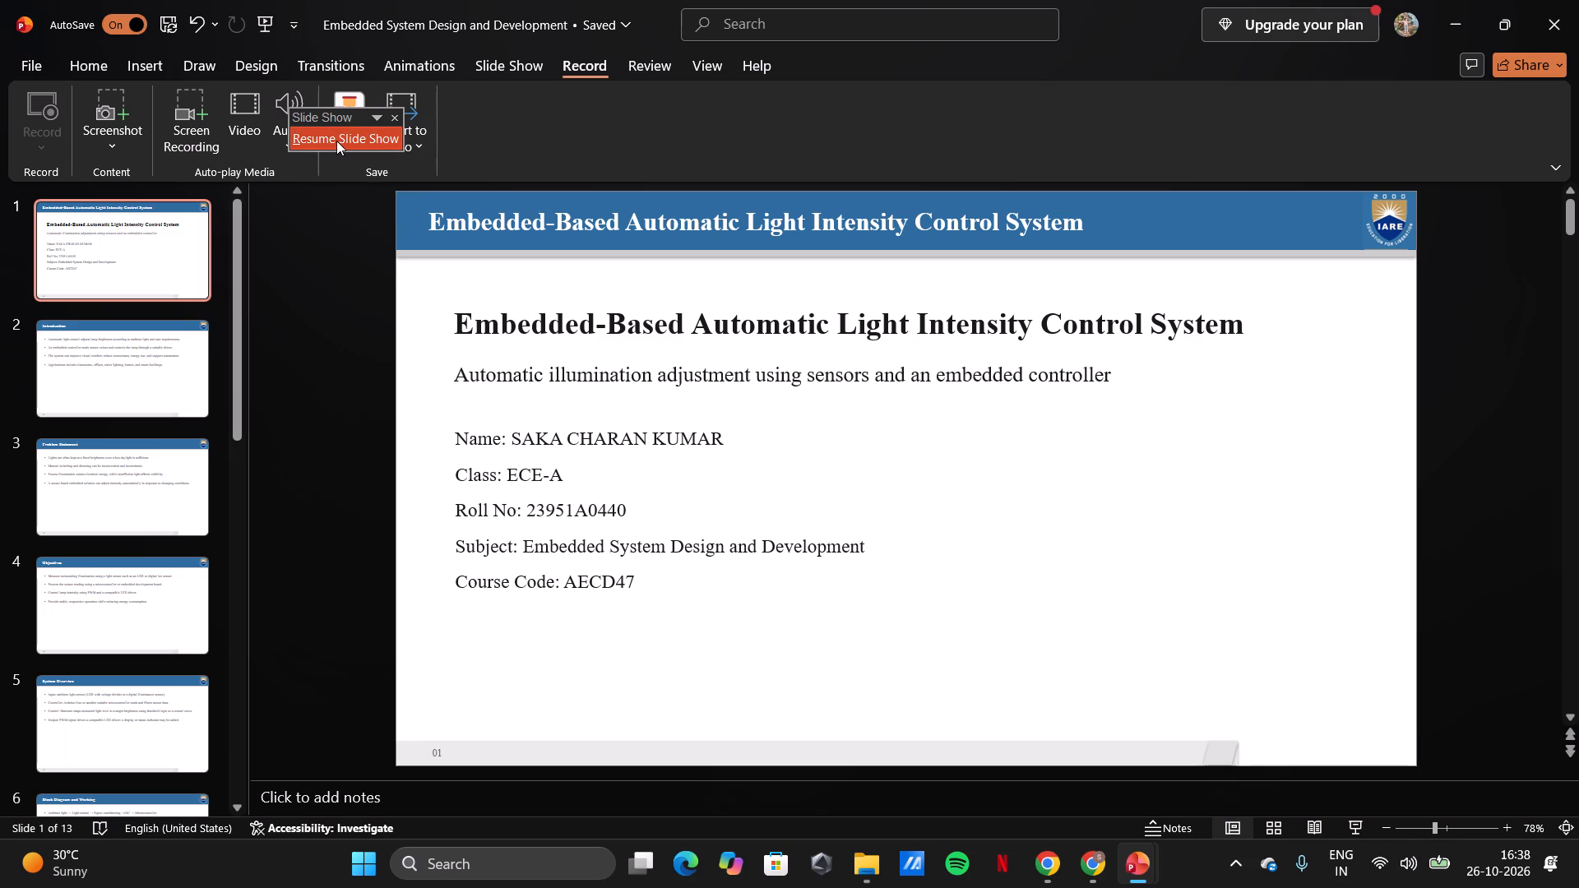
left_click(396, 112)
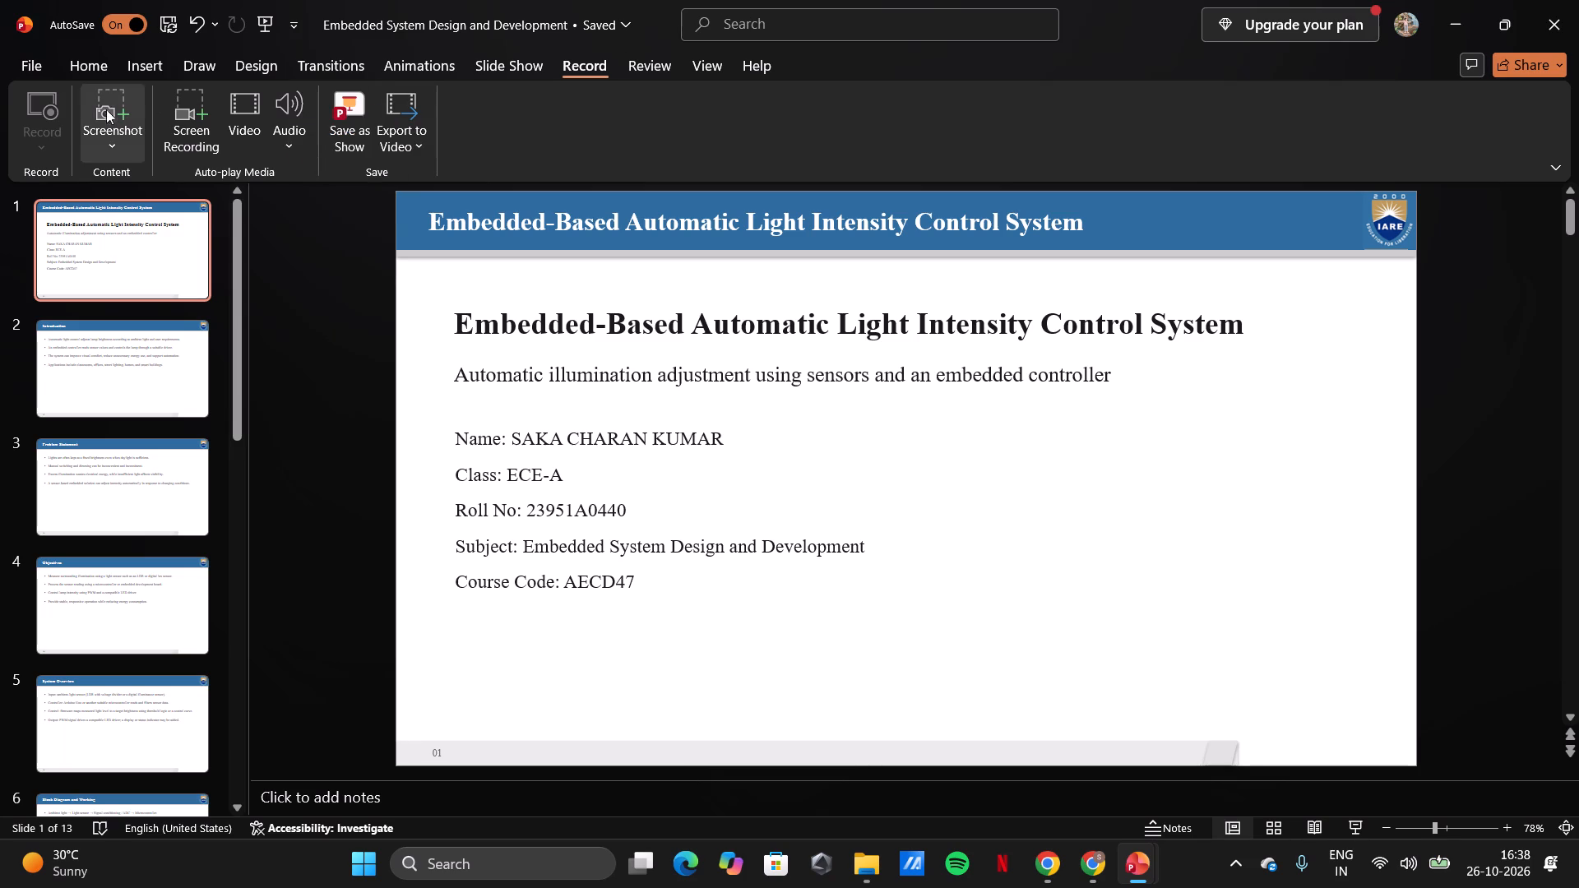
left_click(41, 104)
Switch to the leftover recording view of the AI-Based Predictive Maintenance presentation and close it.
key("alt+Tab")
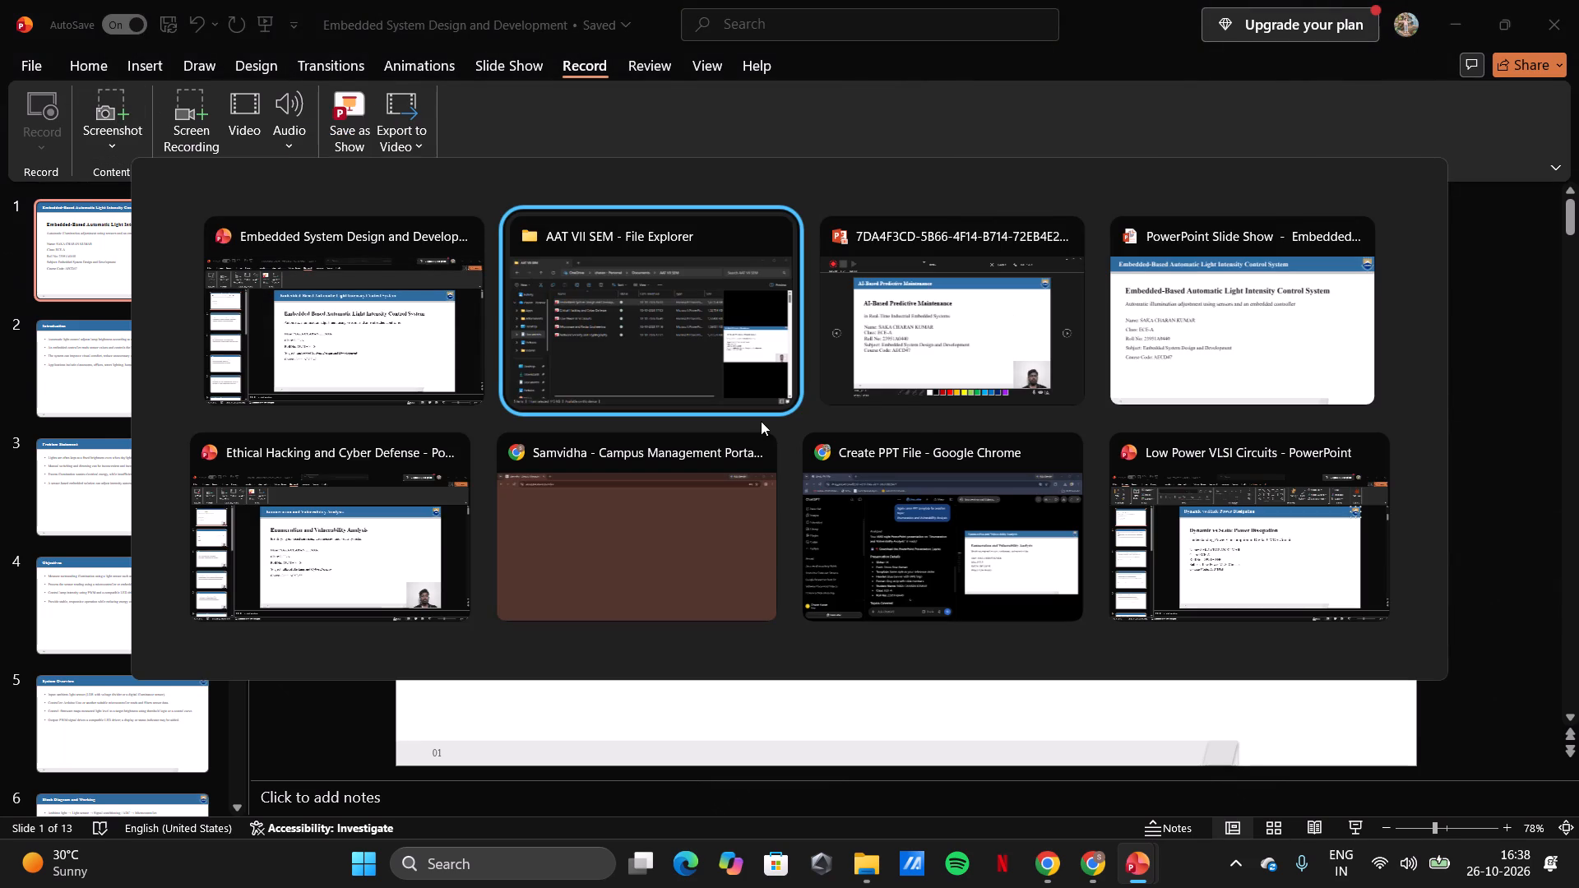
key("alt+Tab")
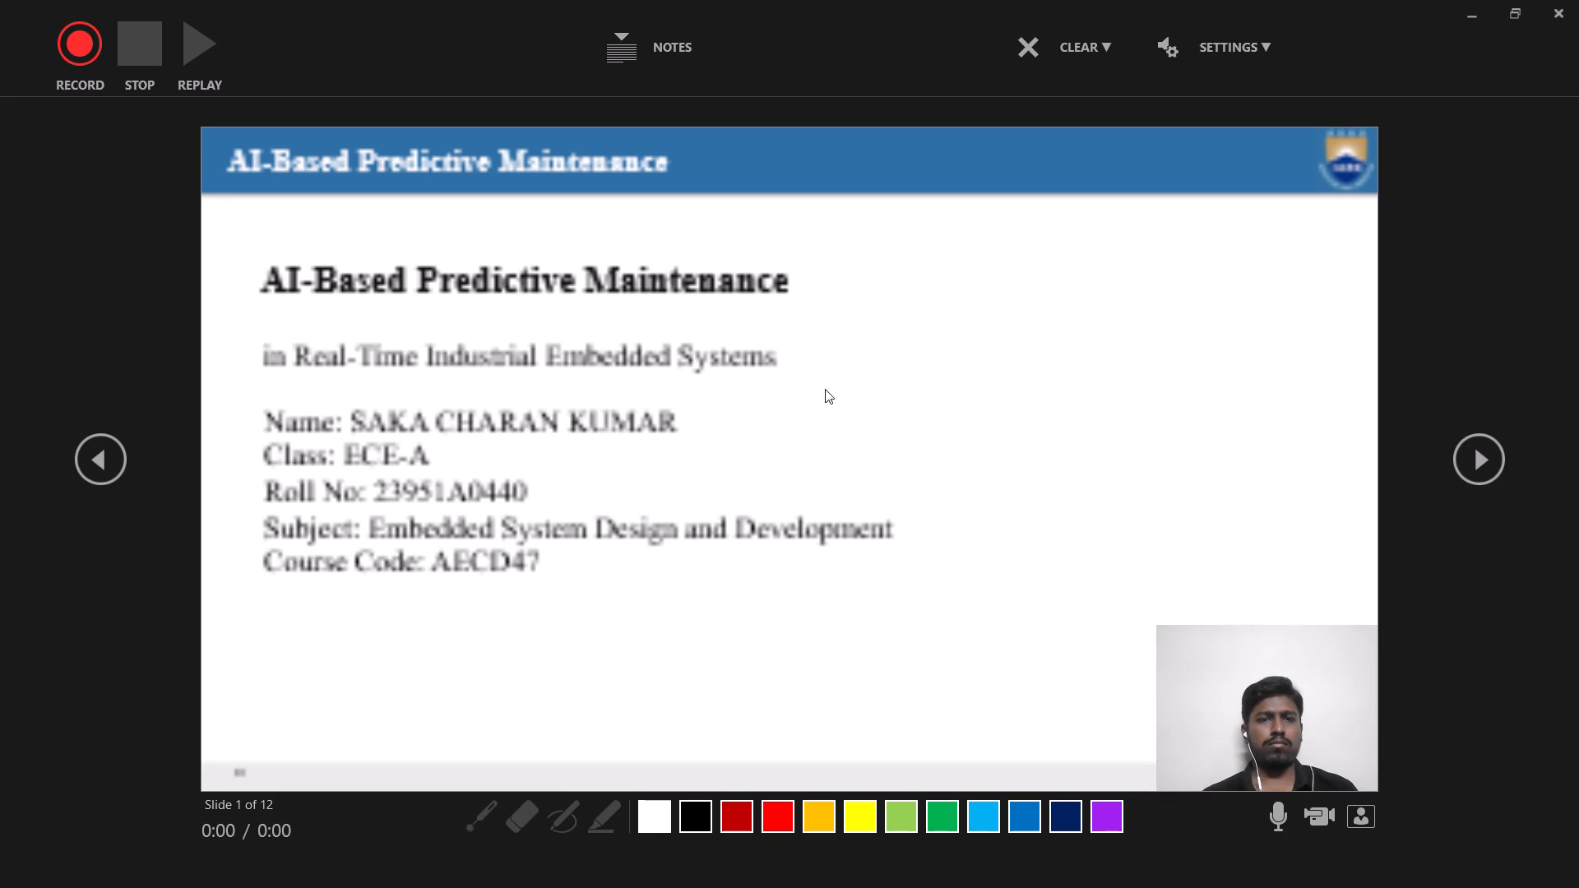
left_click(844, 405)
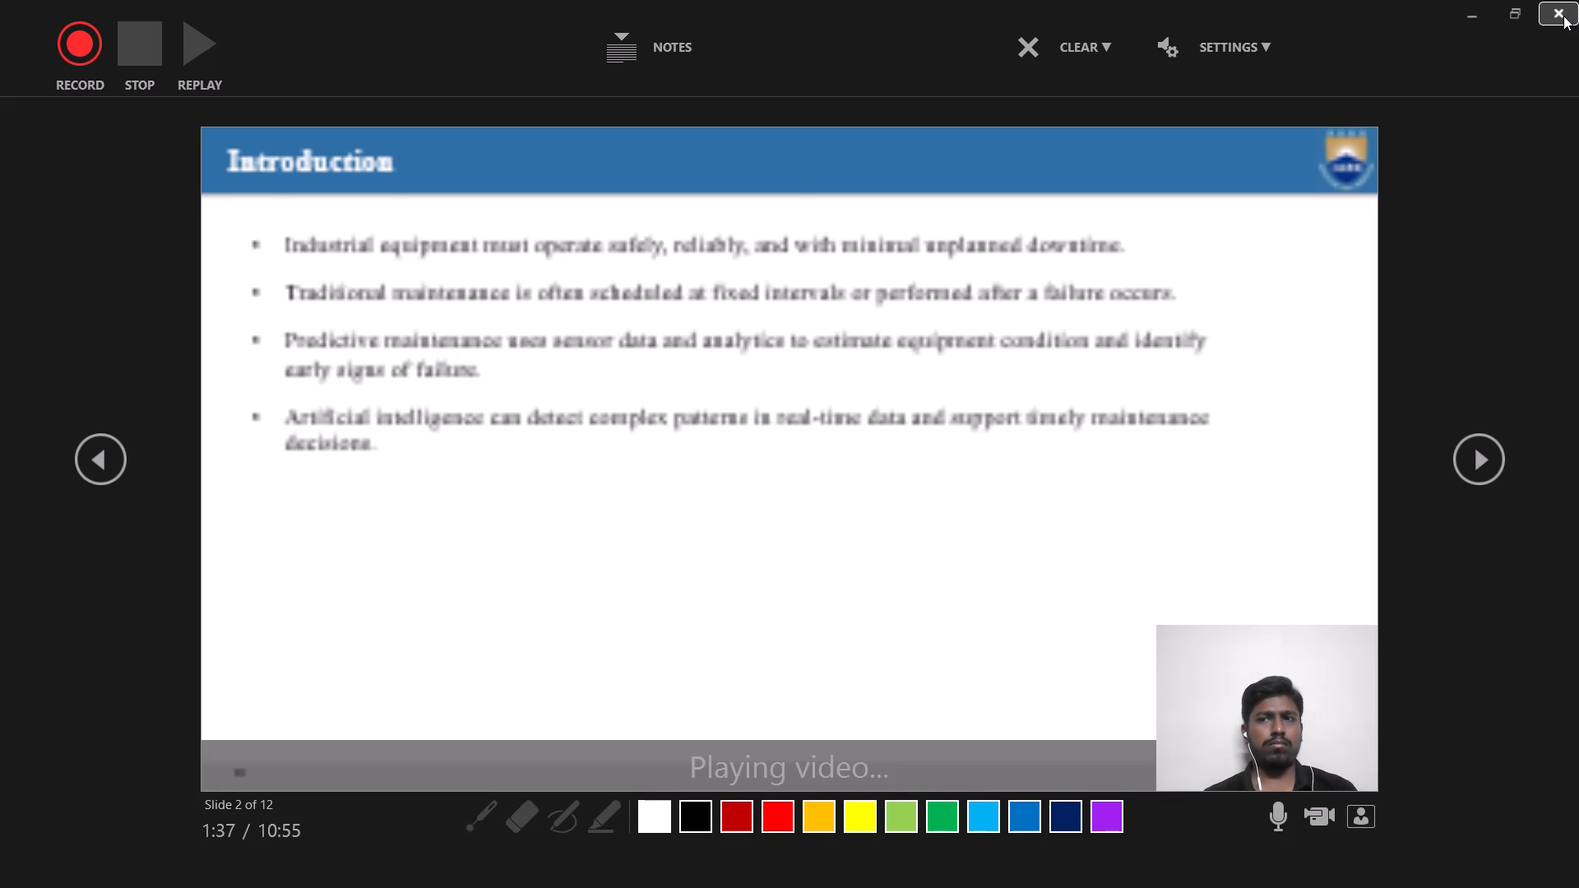
left_click(1563, 16)
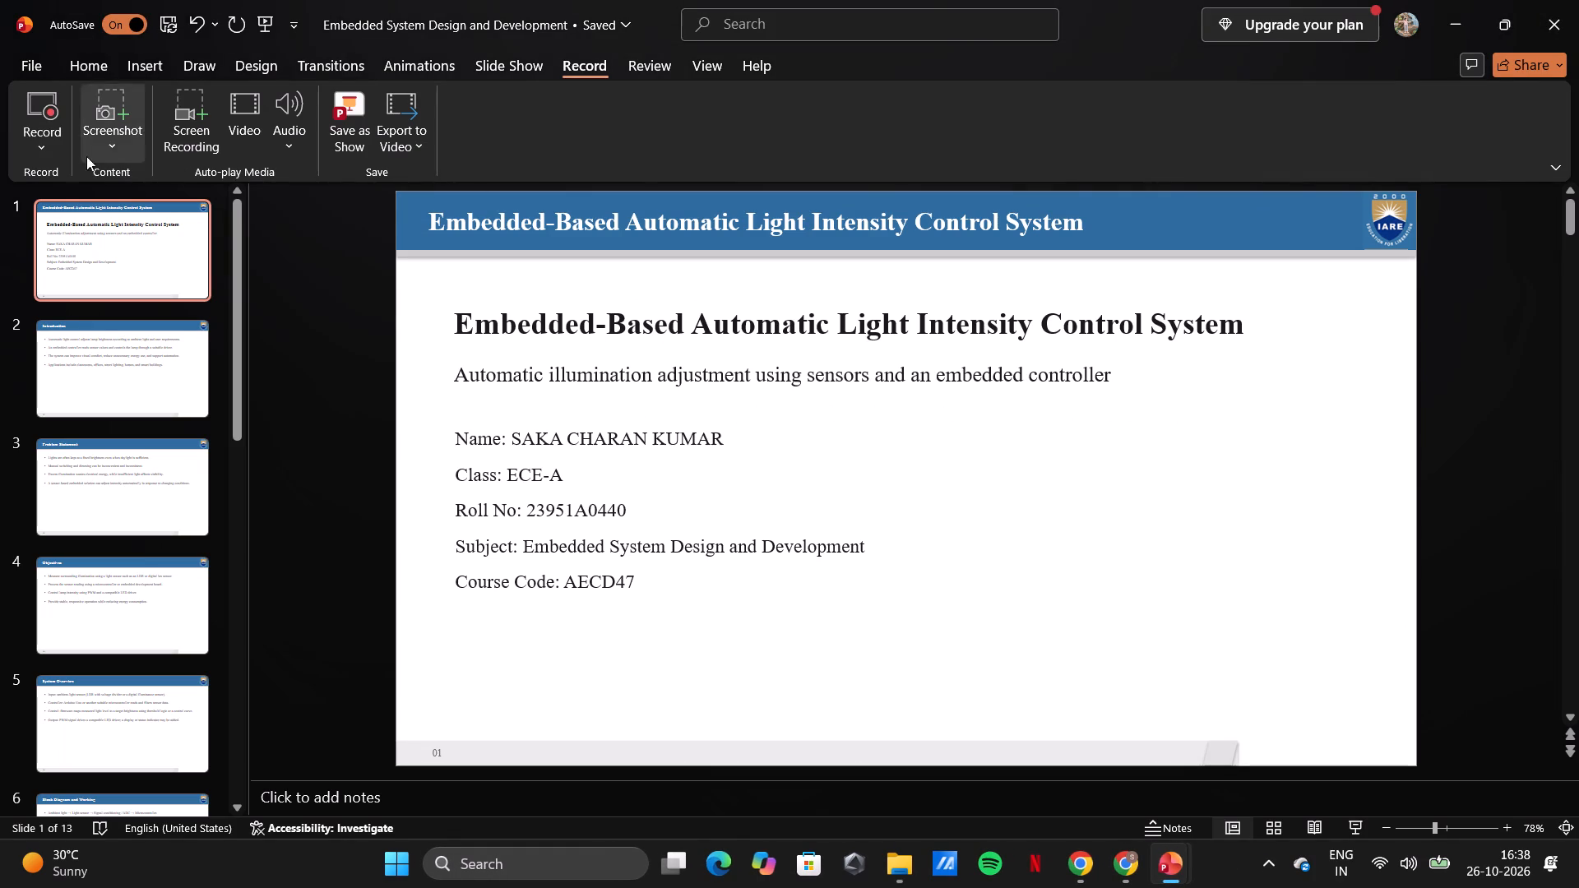
Open the slide show recording view for the Light Intensity Control System presentation at its title slide.
left_click(49, 108)
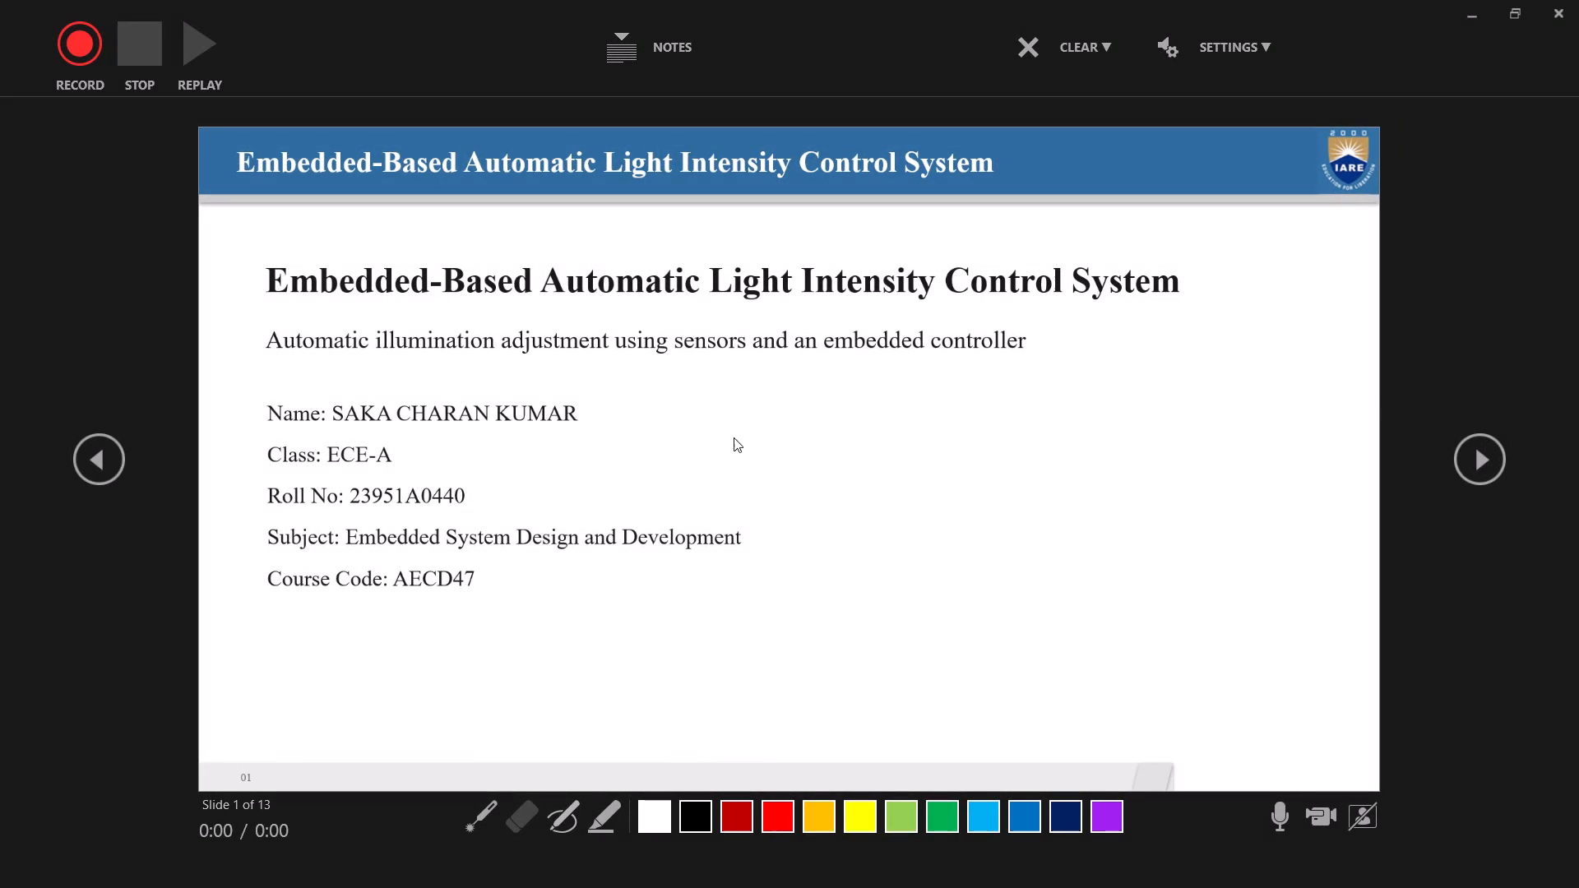
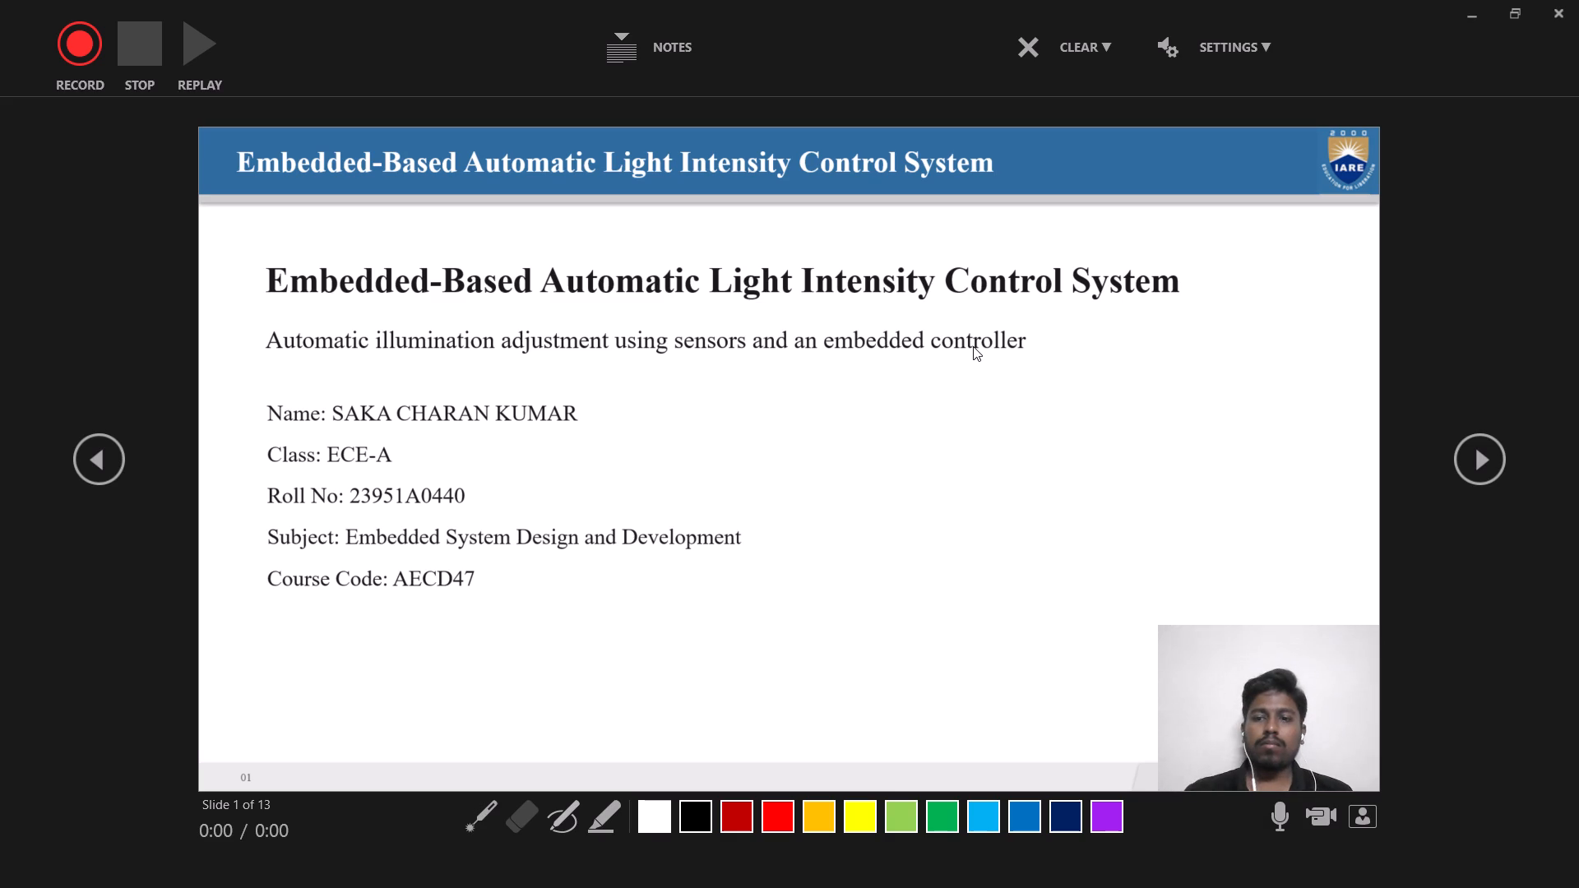
Check the microphone and camera settings, and record the slide show from the title slide on to the Introduction slide.
left_click(1273, 58)
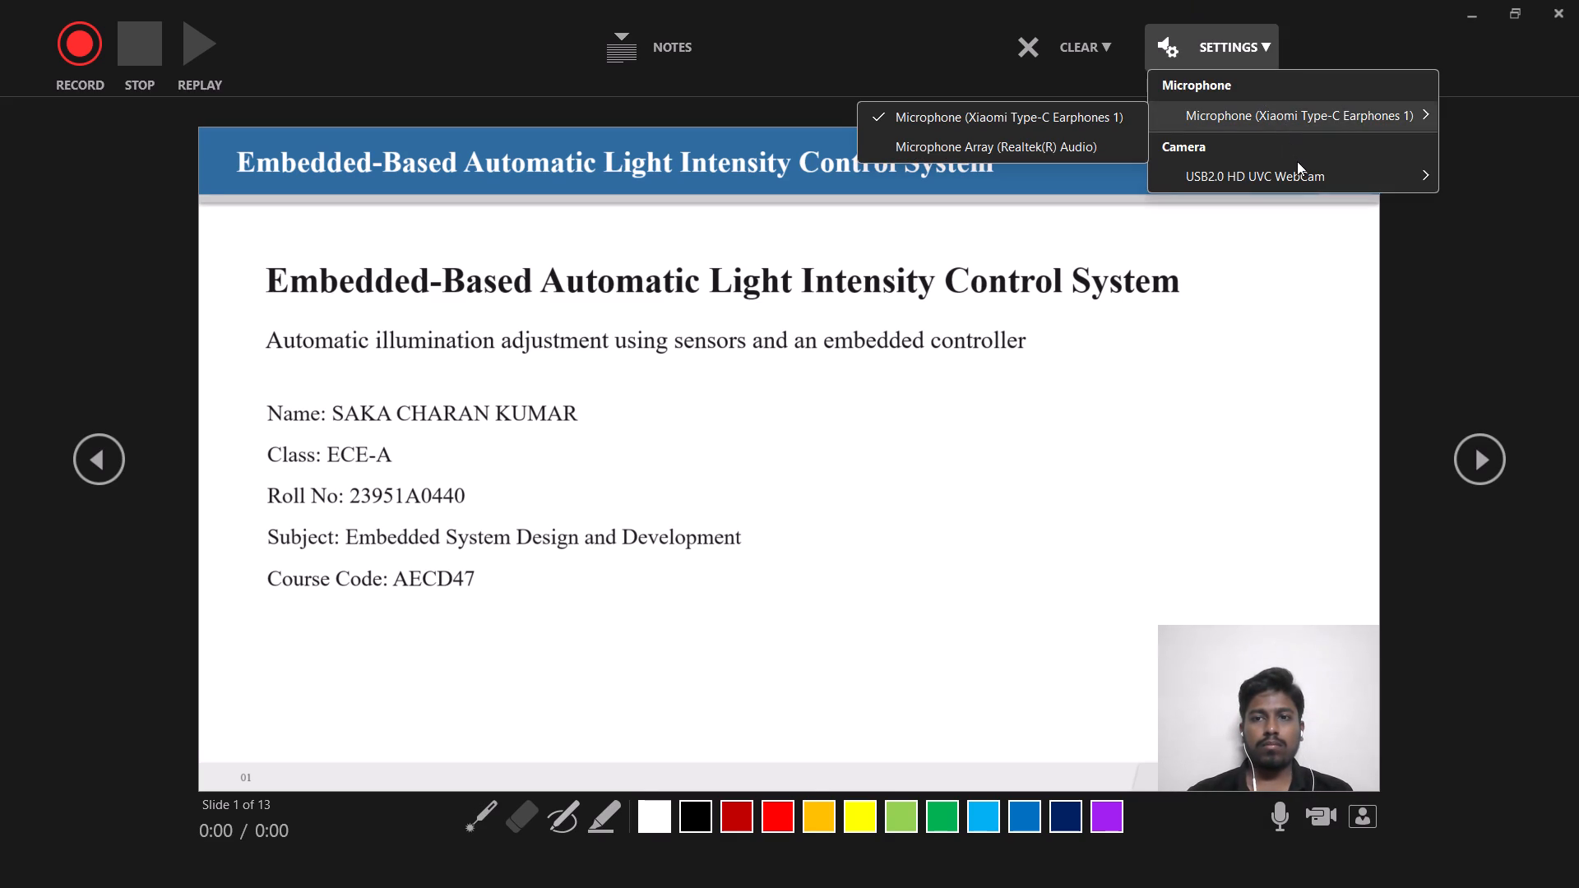
left_click(1352, 264)
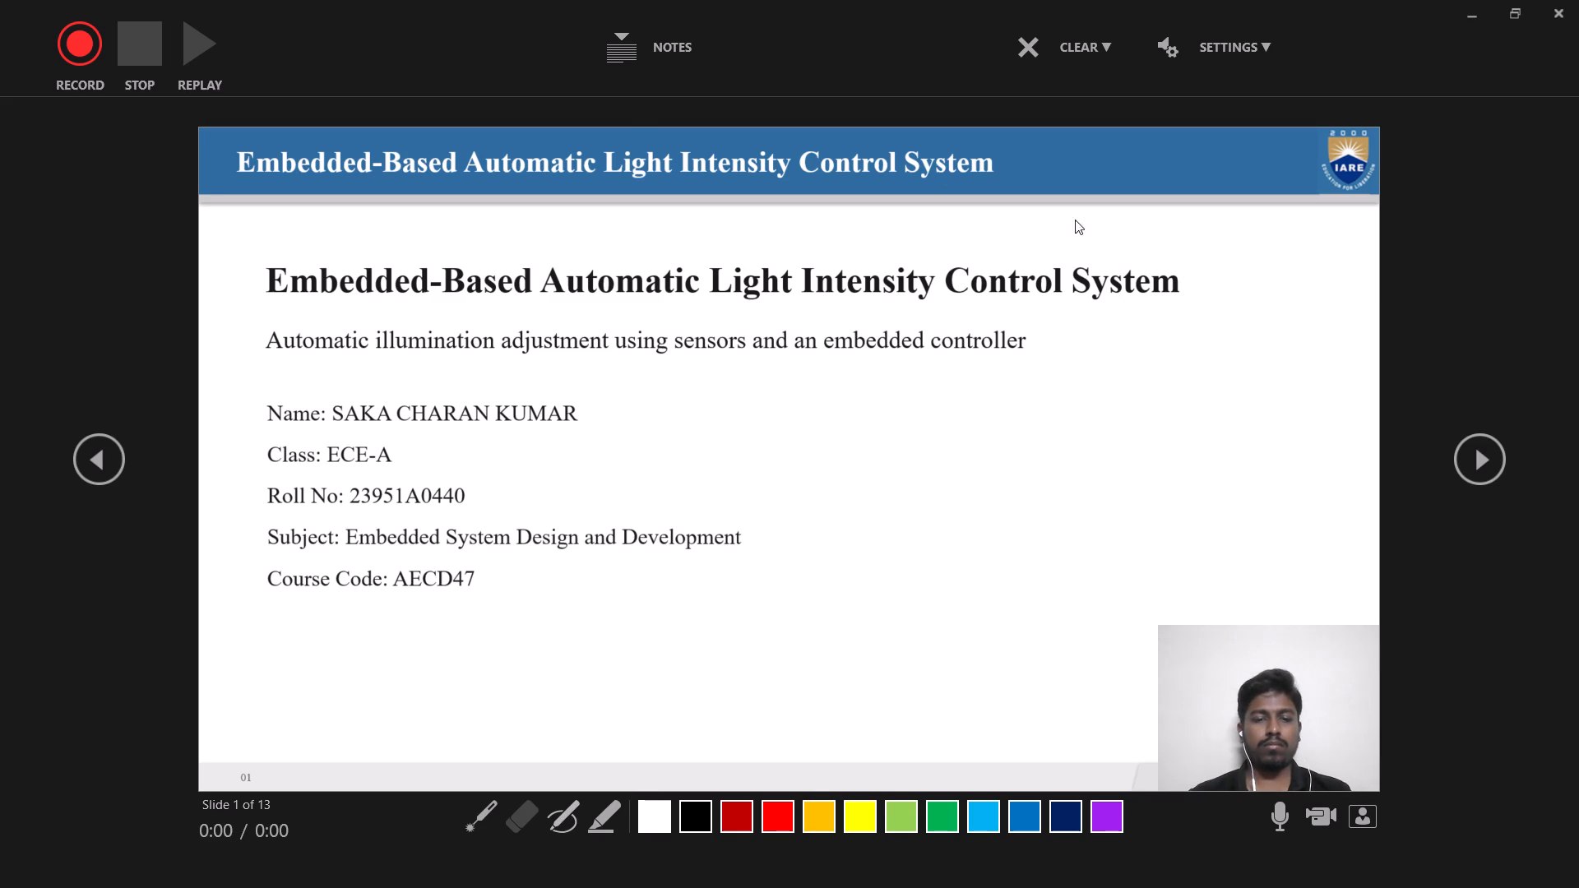
left_click(98, 53)
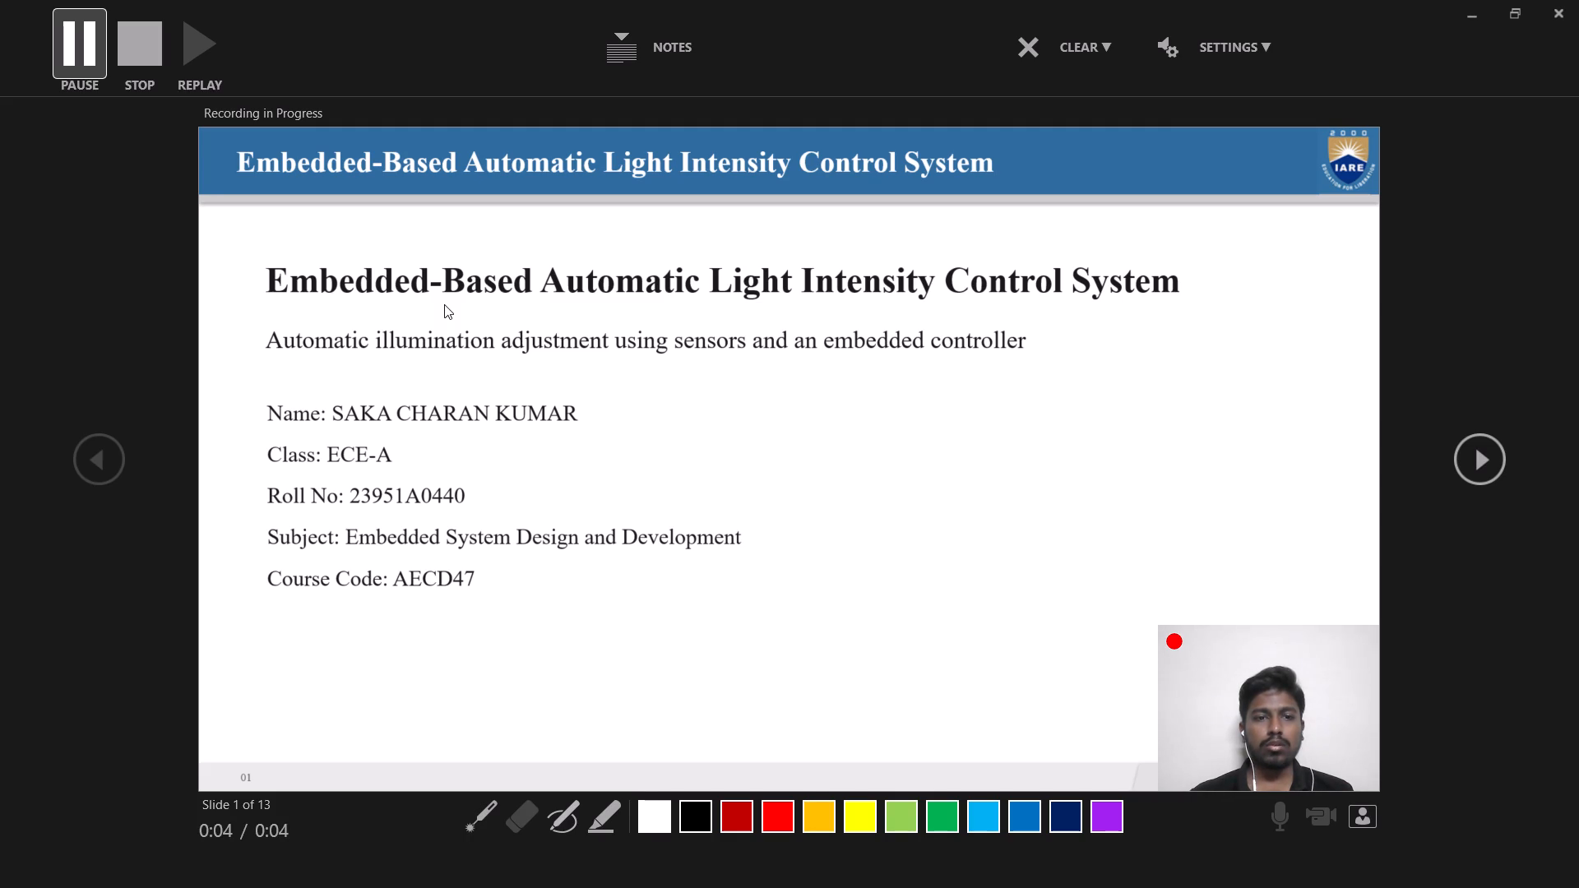
key("Right")
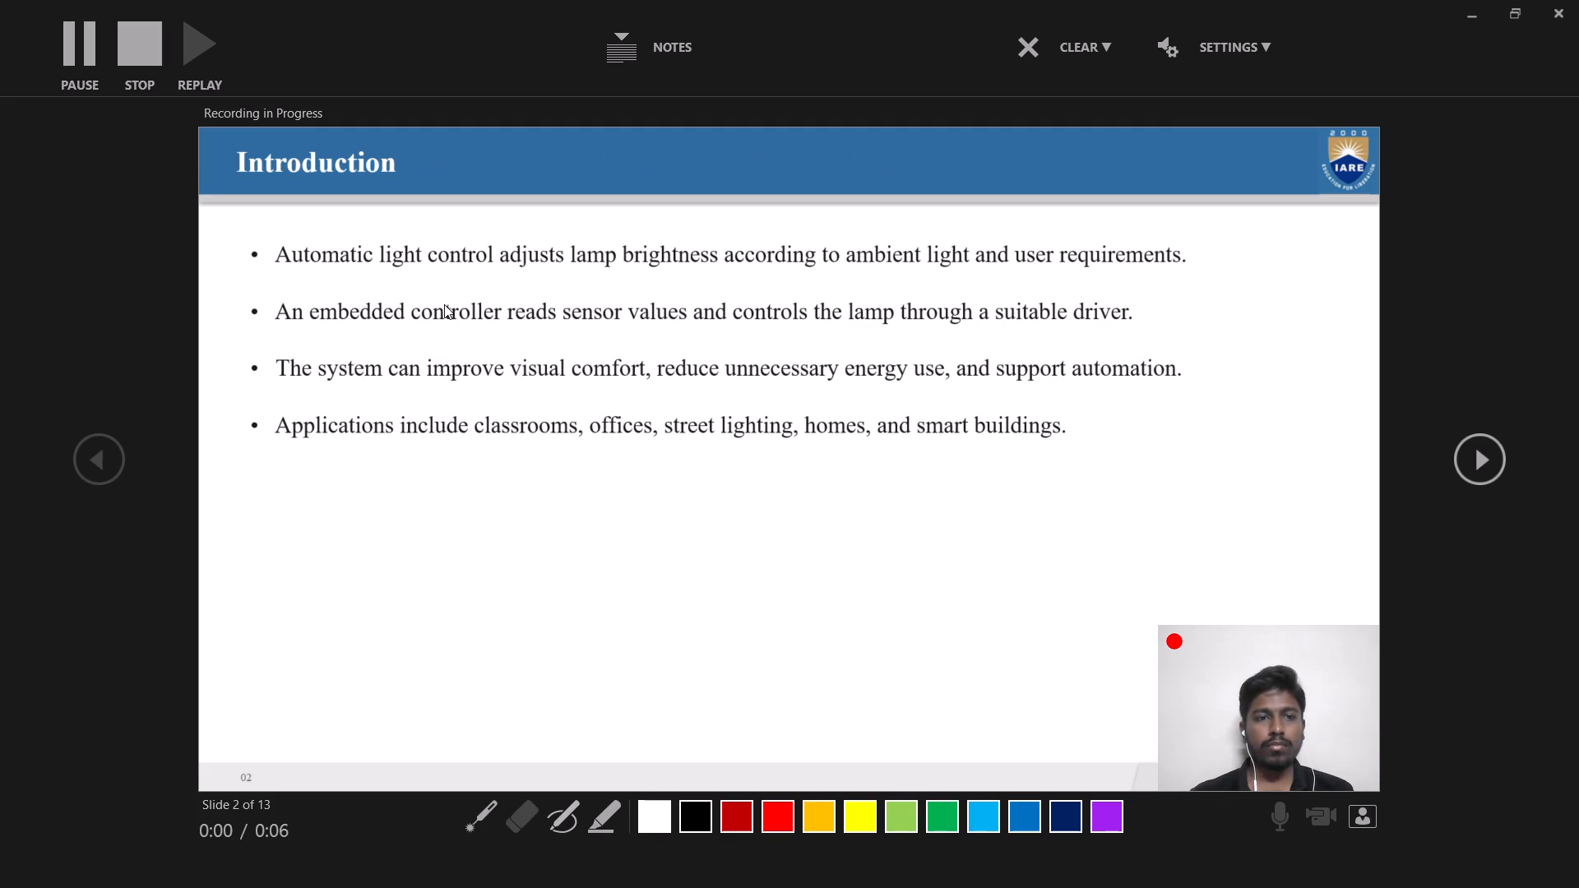
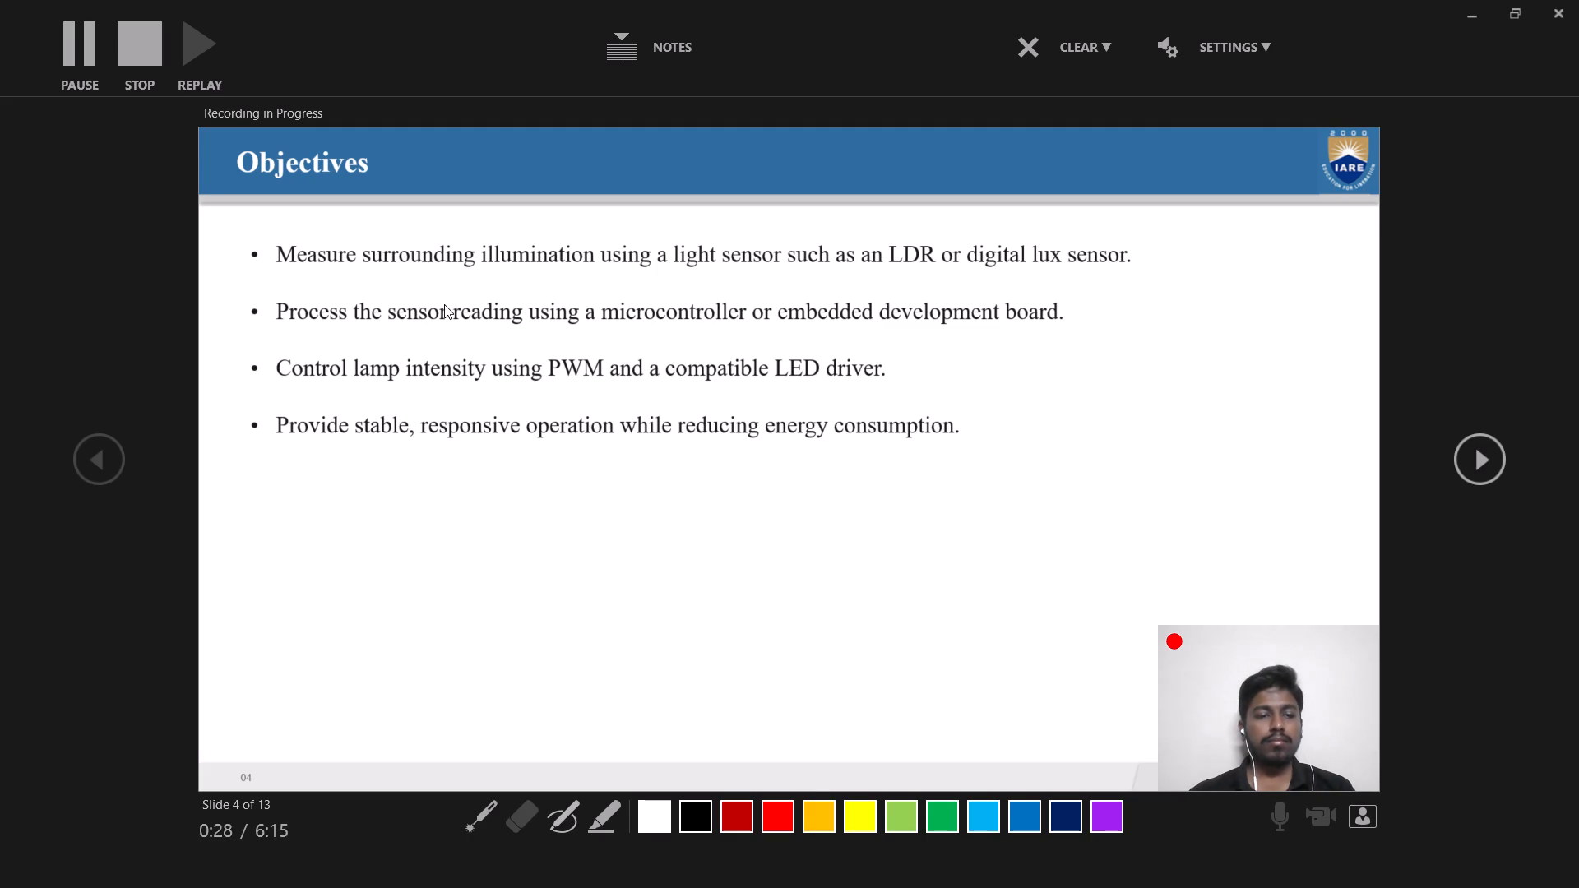
Continue the slide show recording from the Objectives slide on to the System Overview slide.
key("Right")
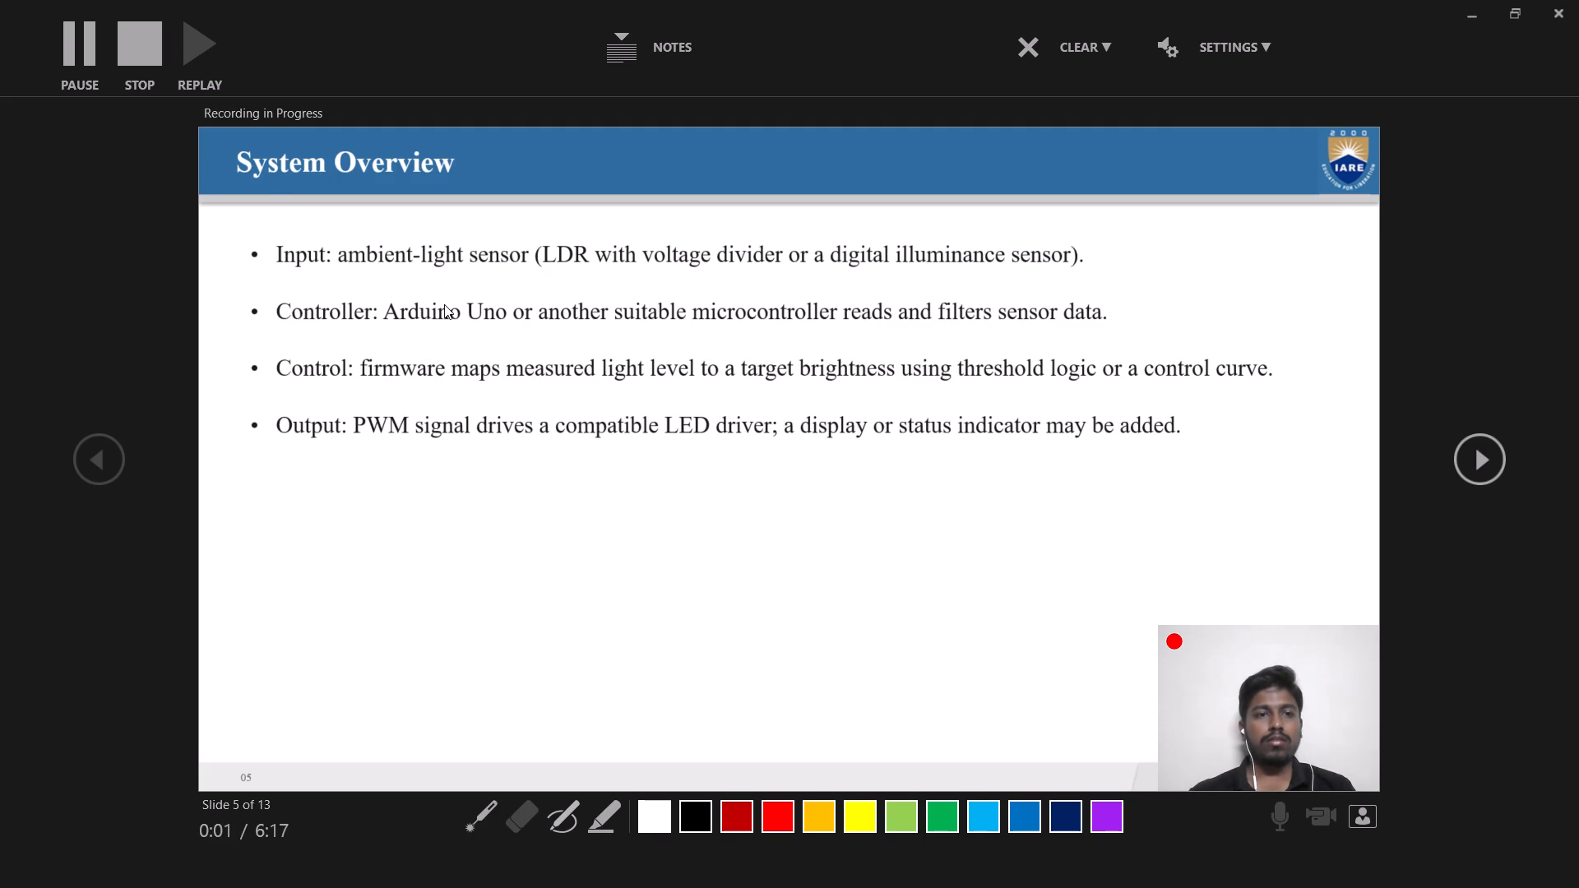
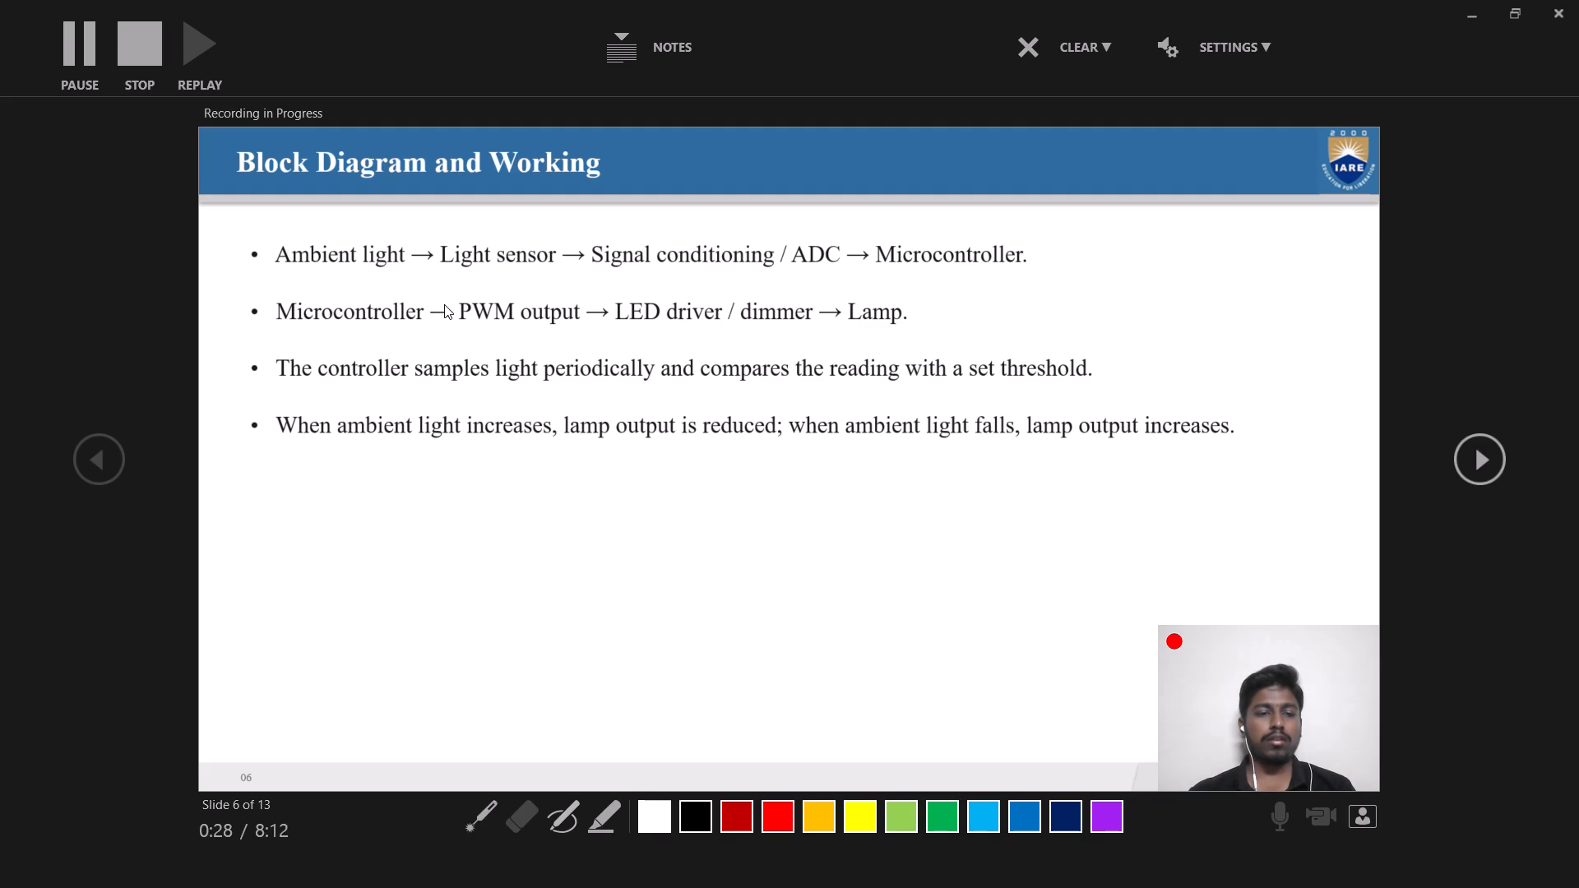
Continue the slide show recording past the Hardware Components slide to the Software and Control Logic slide.
key("Right")
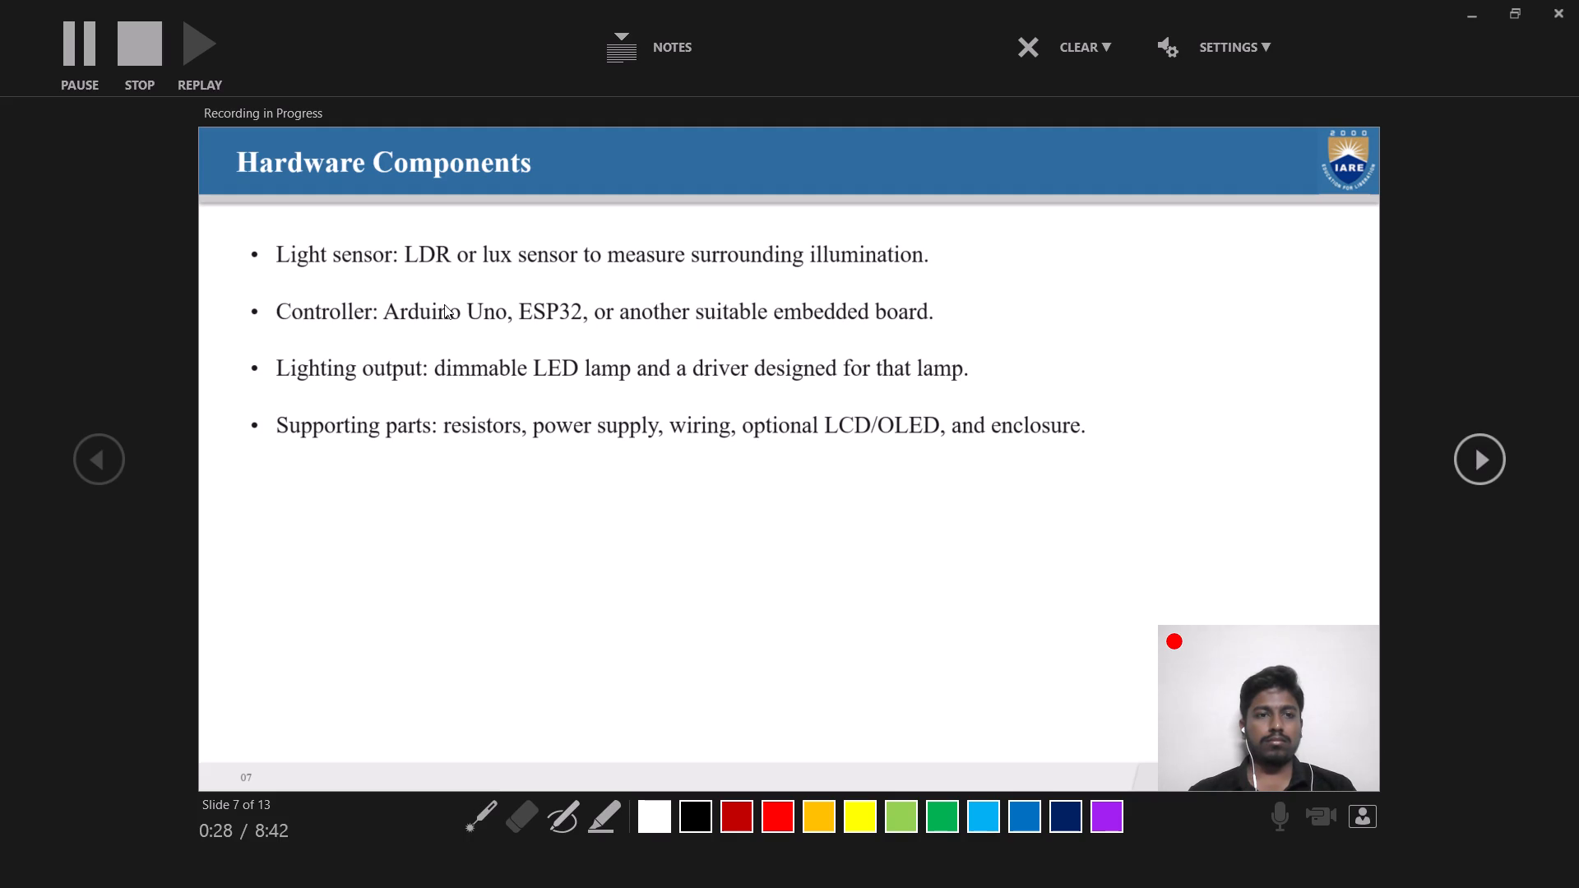
key("Right")
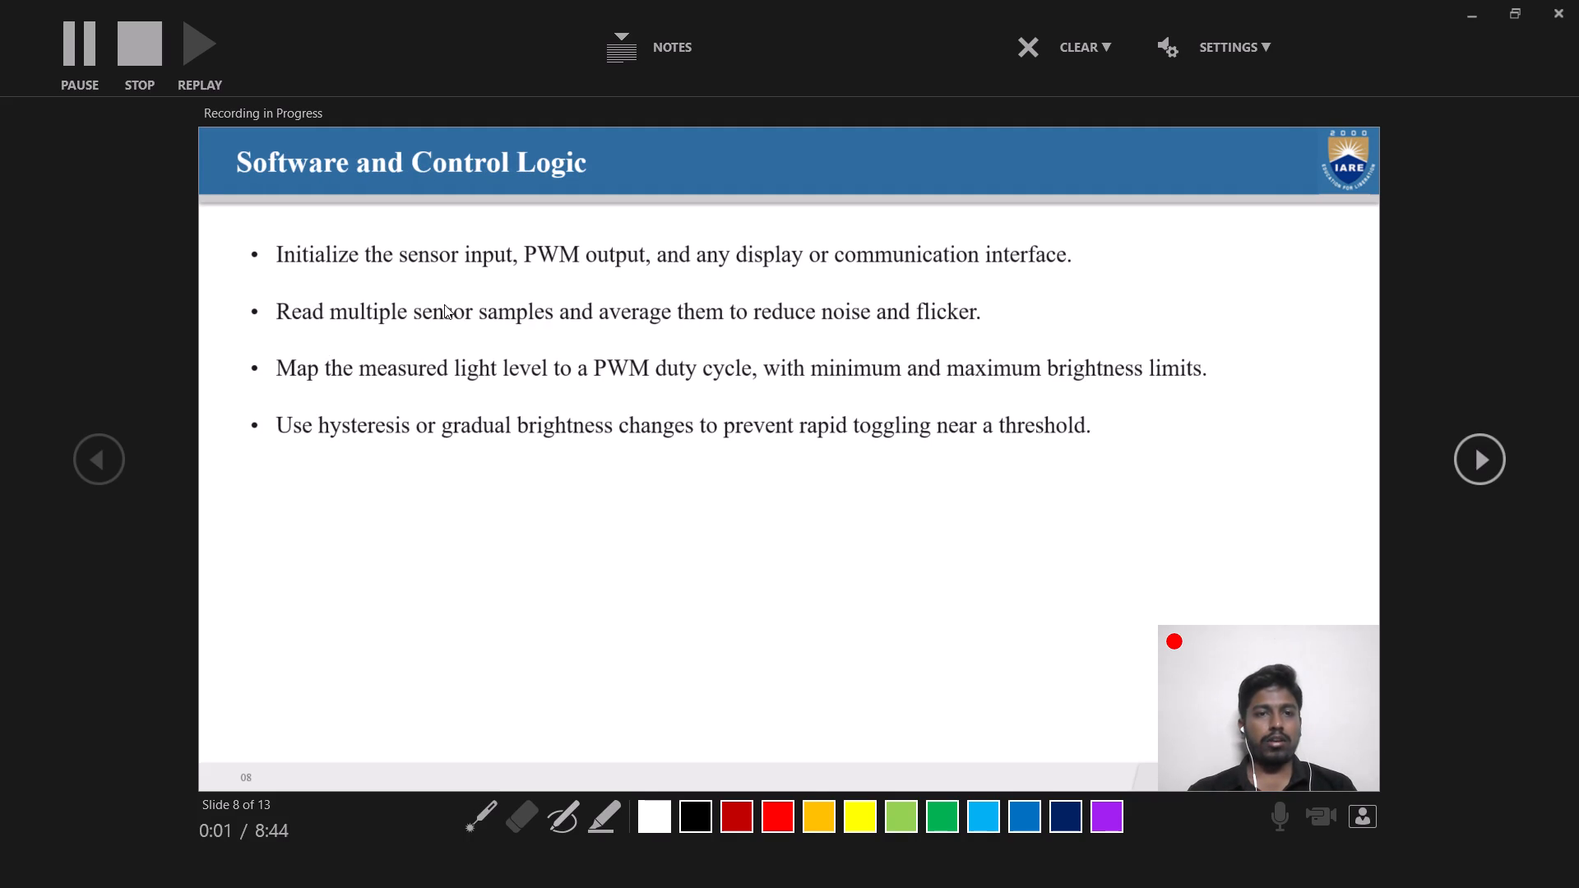
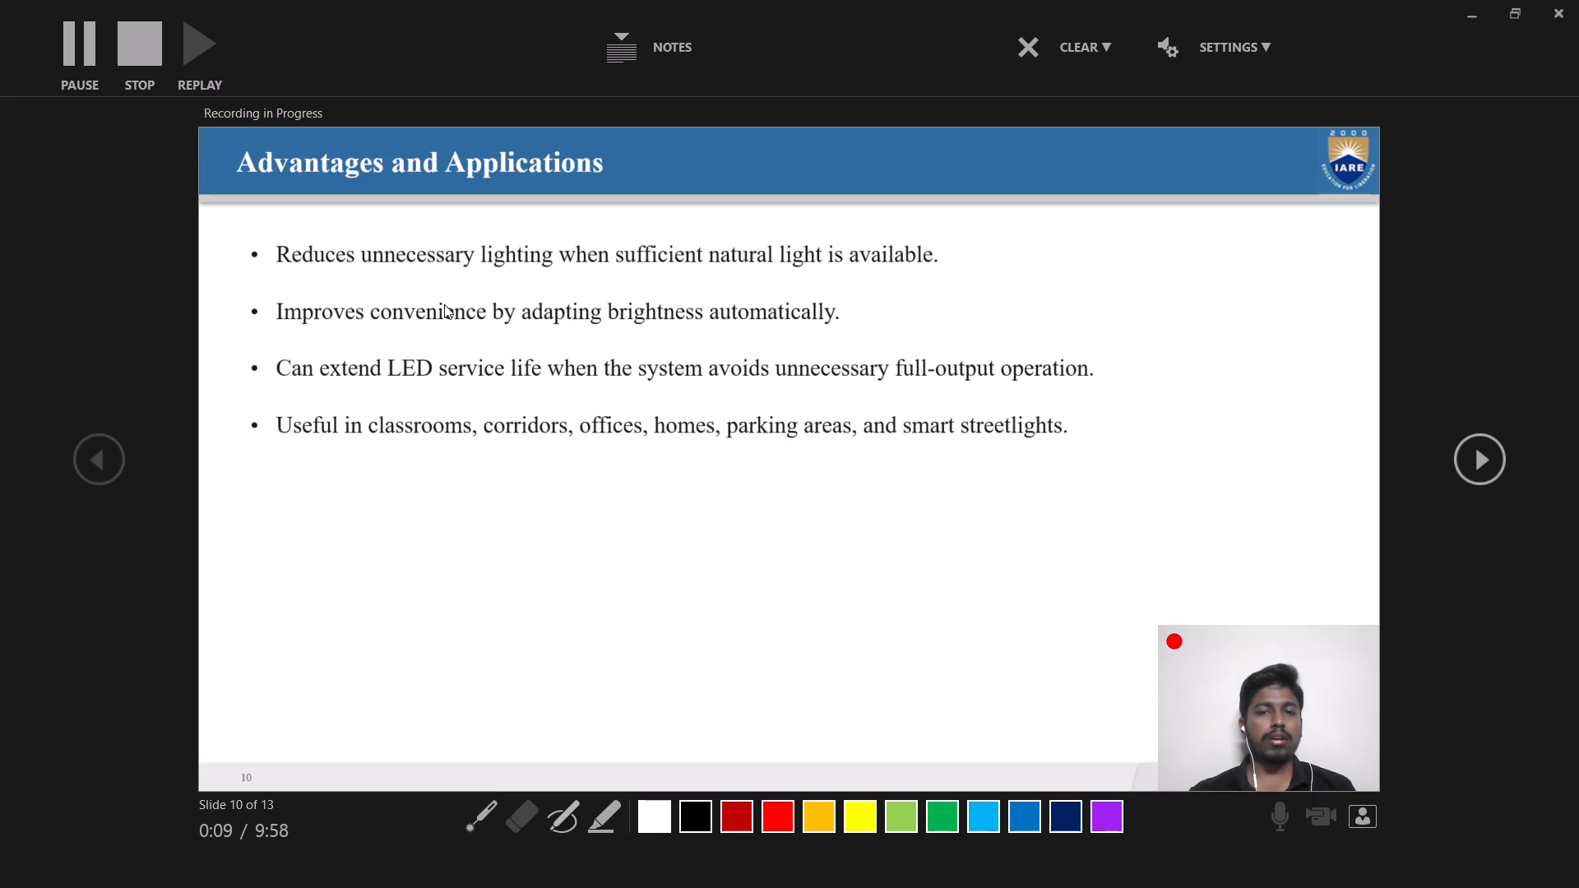
Record the remaining slides through Testing and Expected Results, Limitations and Future Scope, and Conclusion, and finish the recording session.
key("Right")
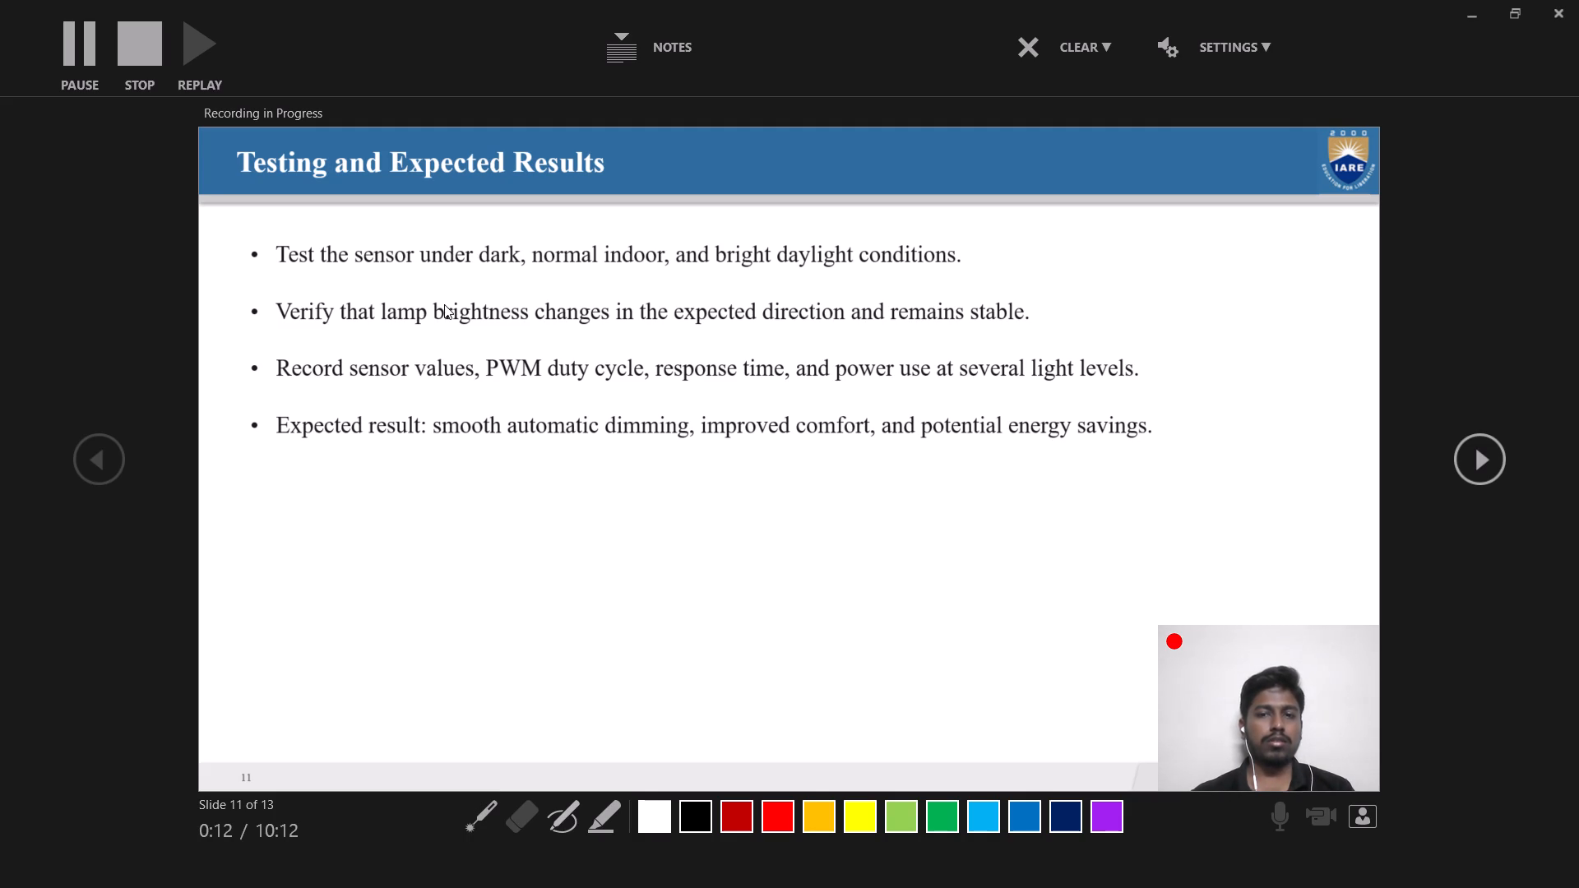
key("Right")
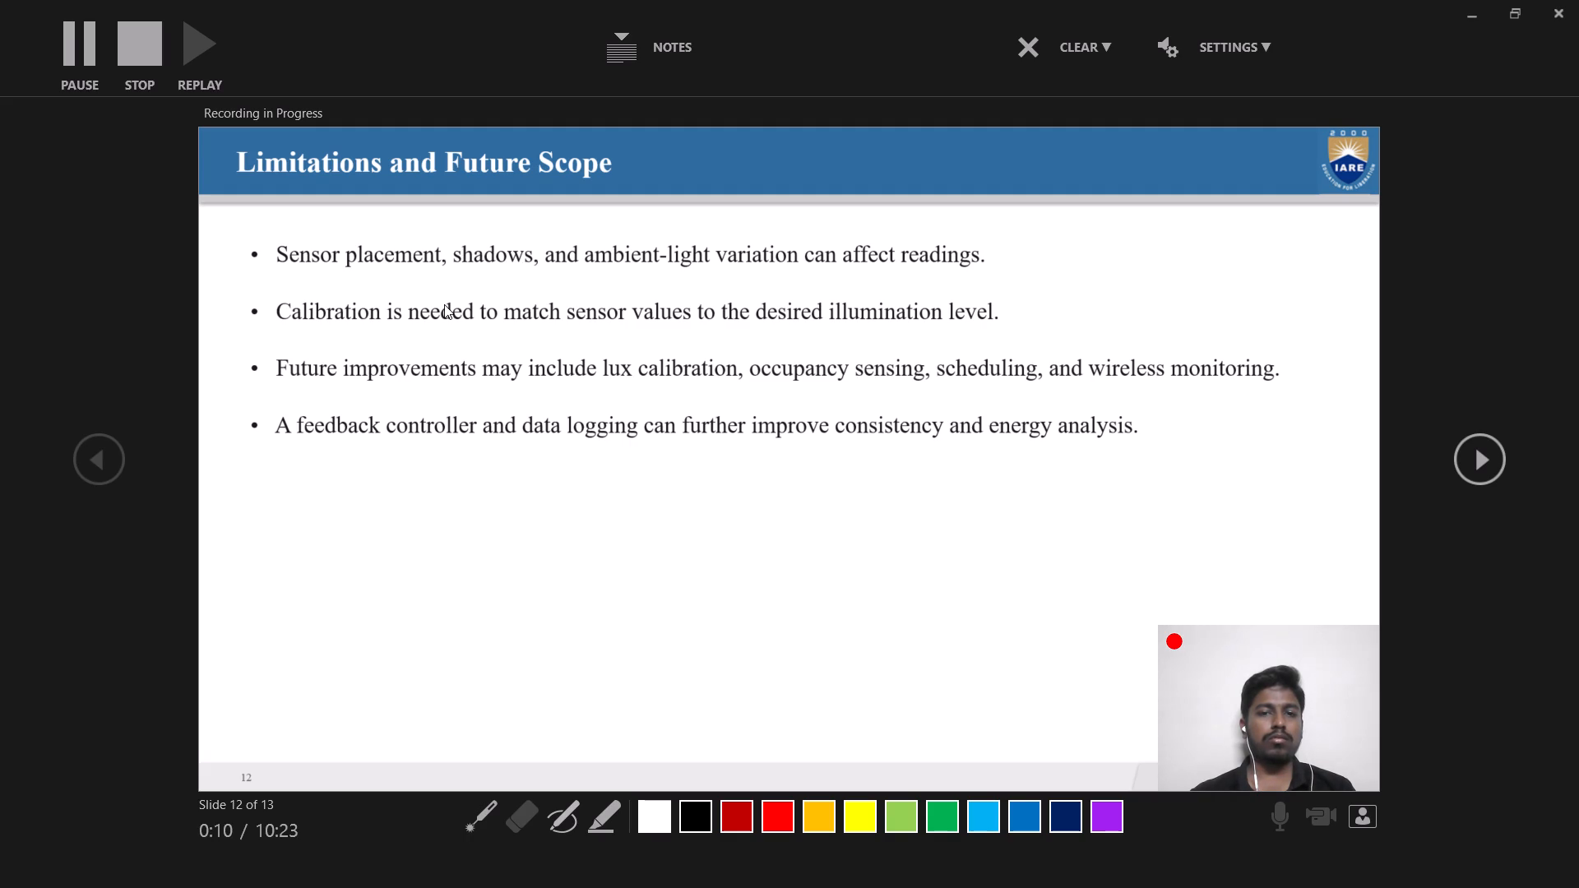
key("Right")
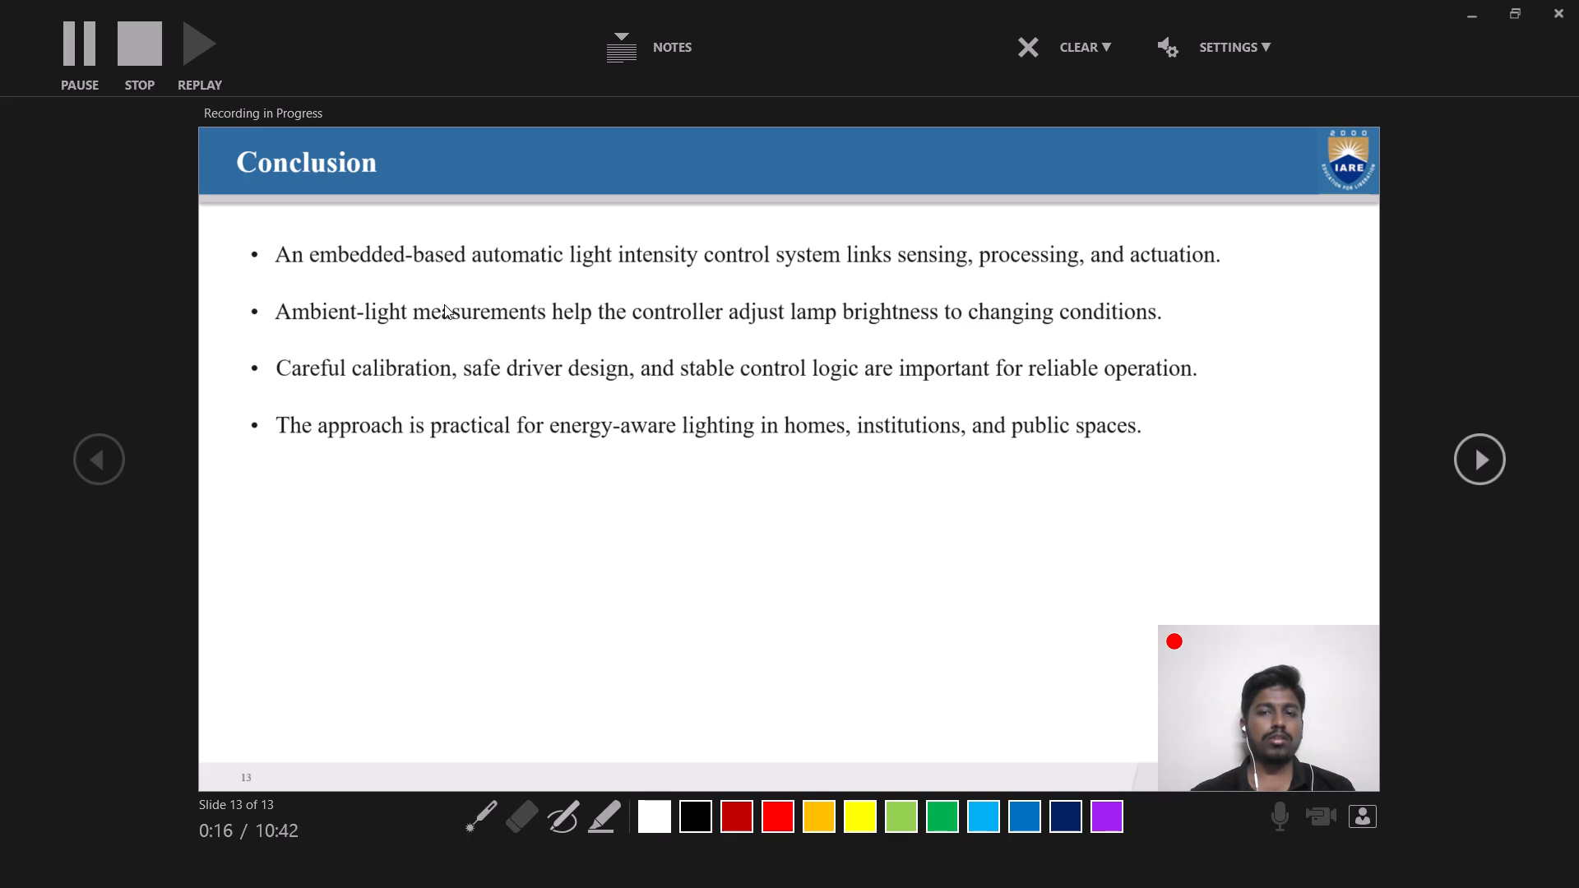
left_click(155, 27)
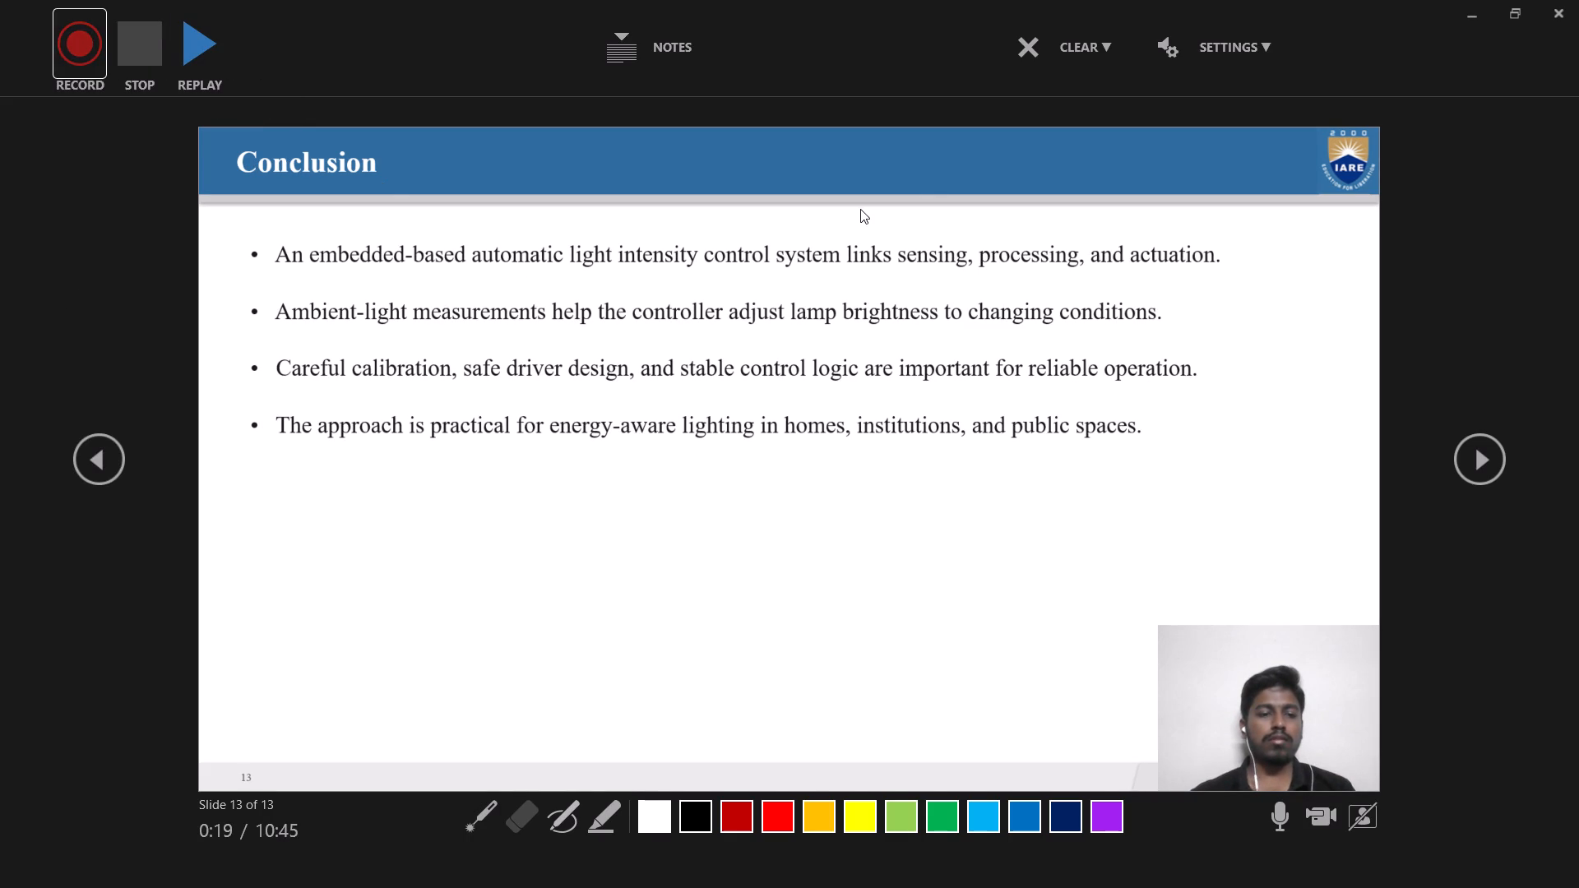
left_click(1558, 16)
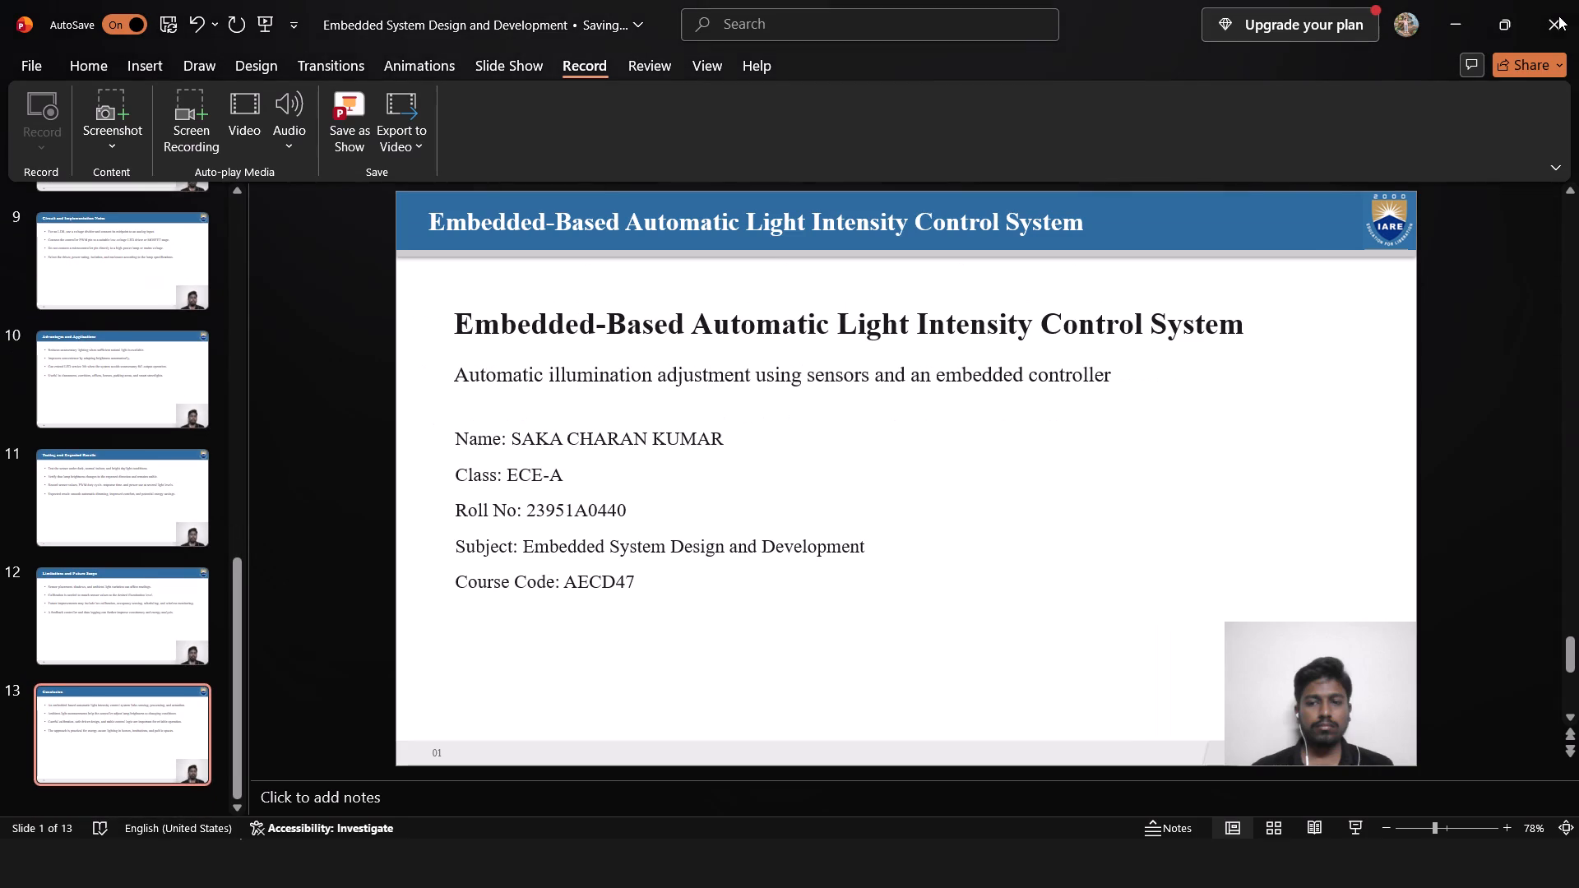
Export the Embedded System Design and Development presentation as a Full HD MPEG-4 video into the Concept Video VII SEM AAT-2 folder on Local Disk (C:).
left_click(419, 104)
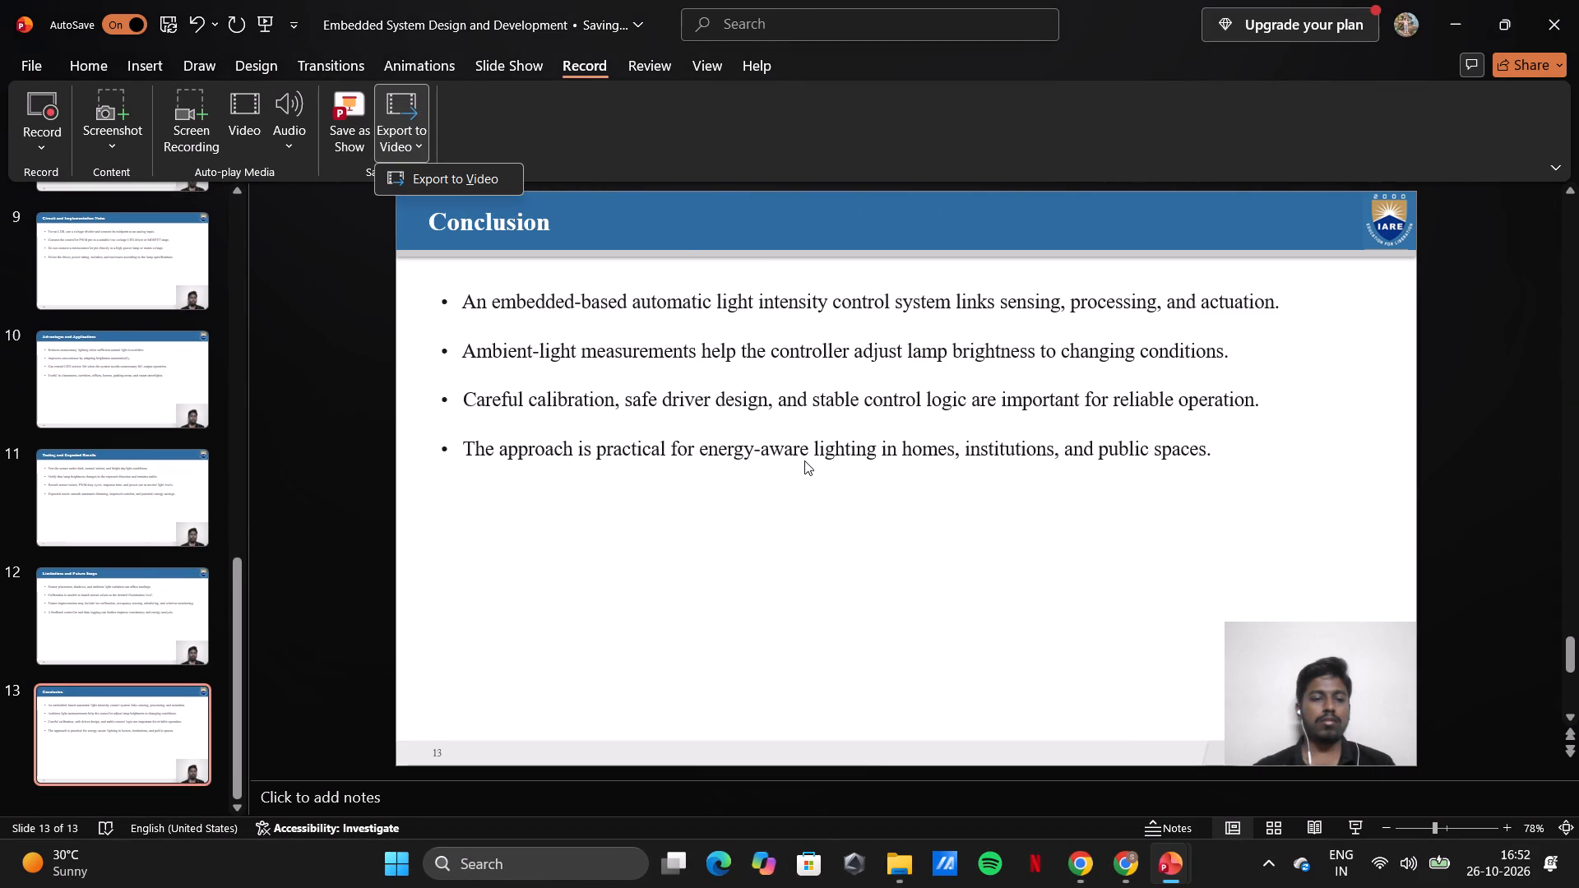
left_click(500, 173)
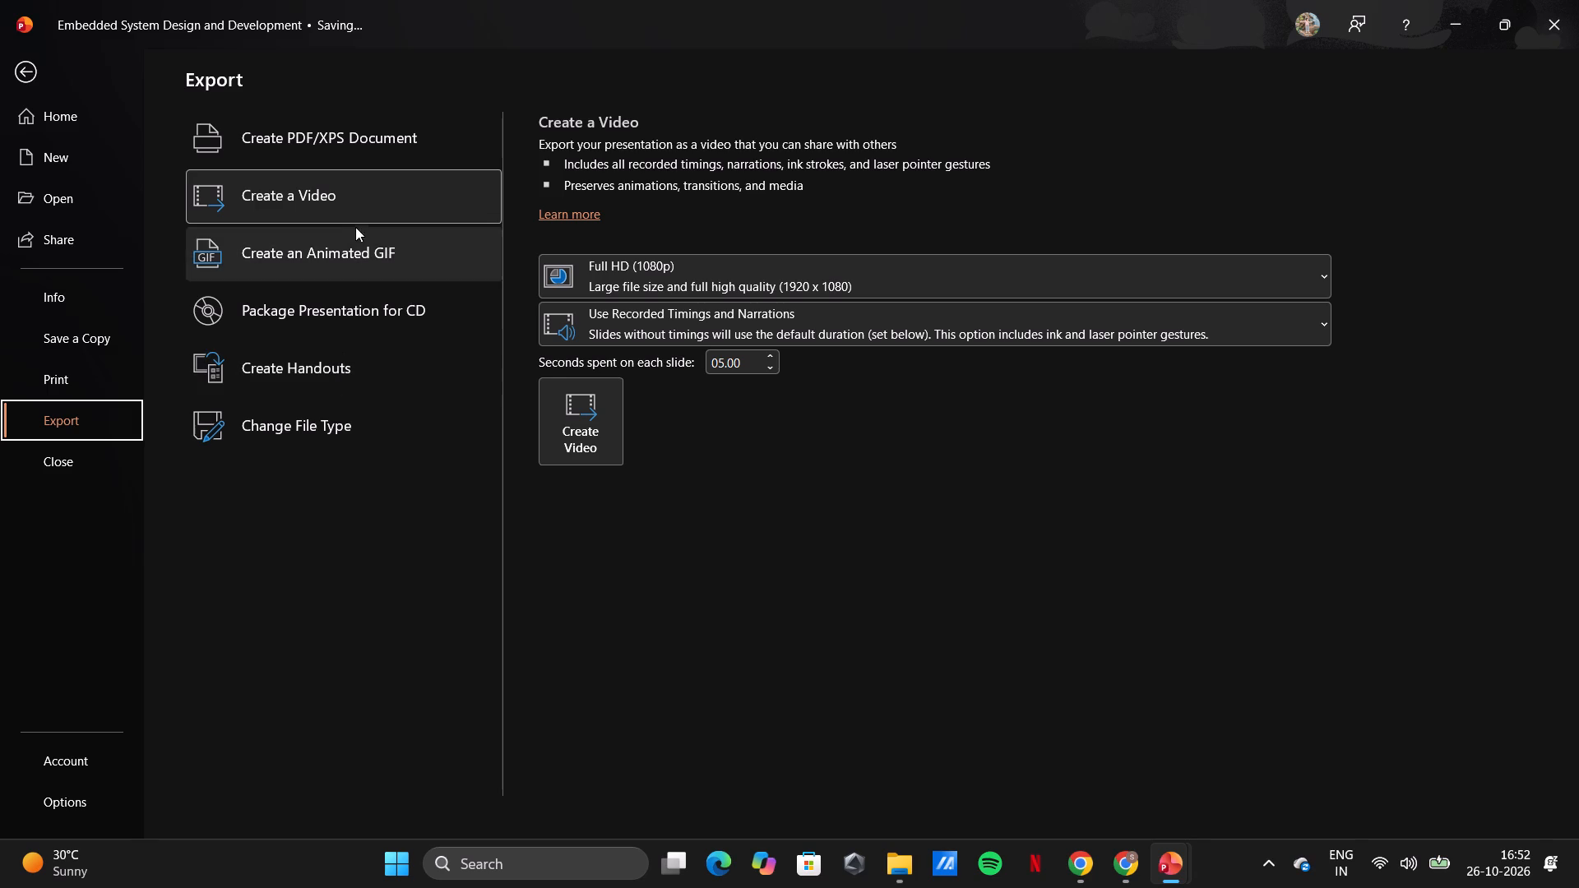
left_click(584, 405)
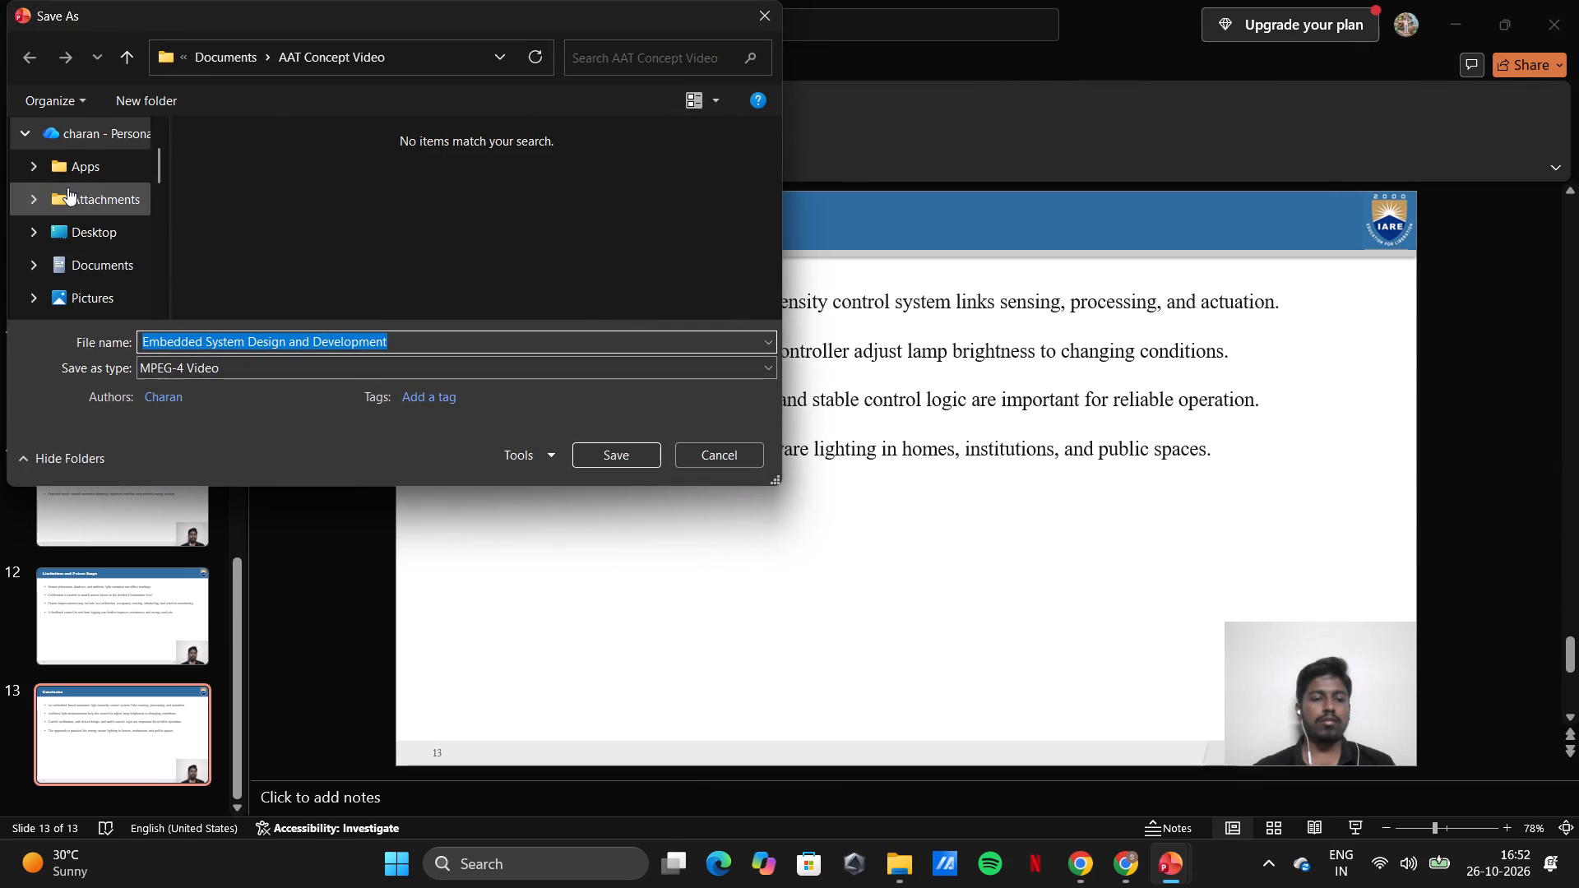
scroll(110, 224, "down", 5)
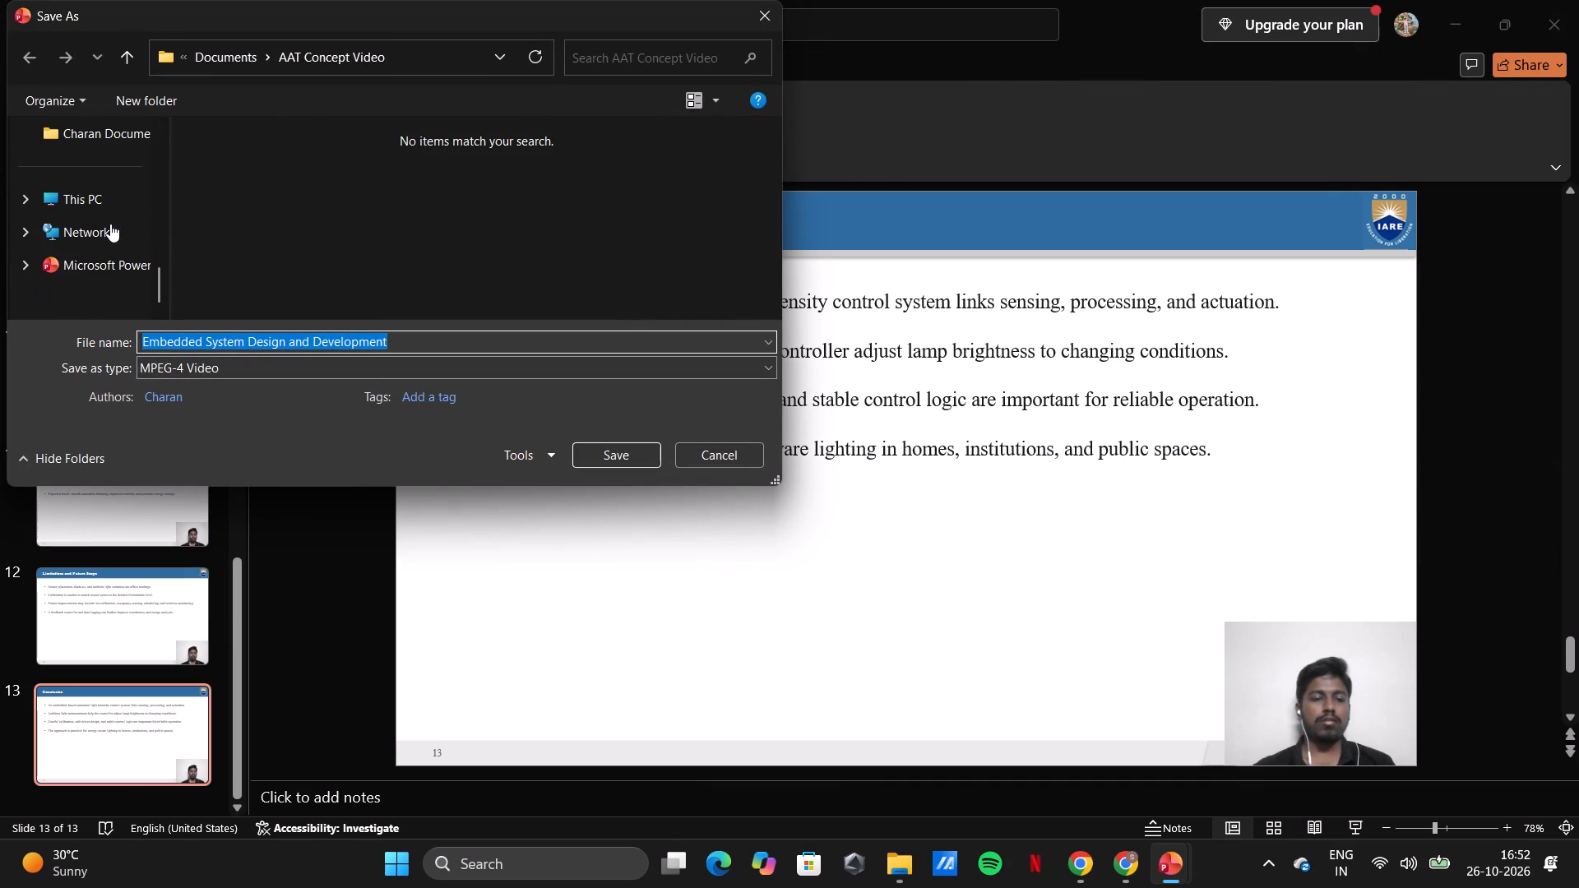
double_click(85, 199)
double_click(297, 180)
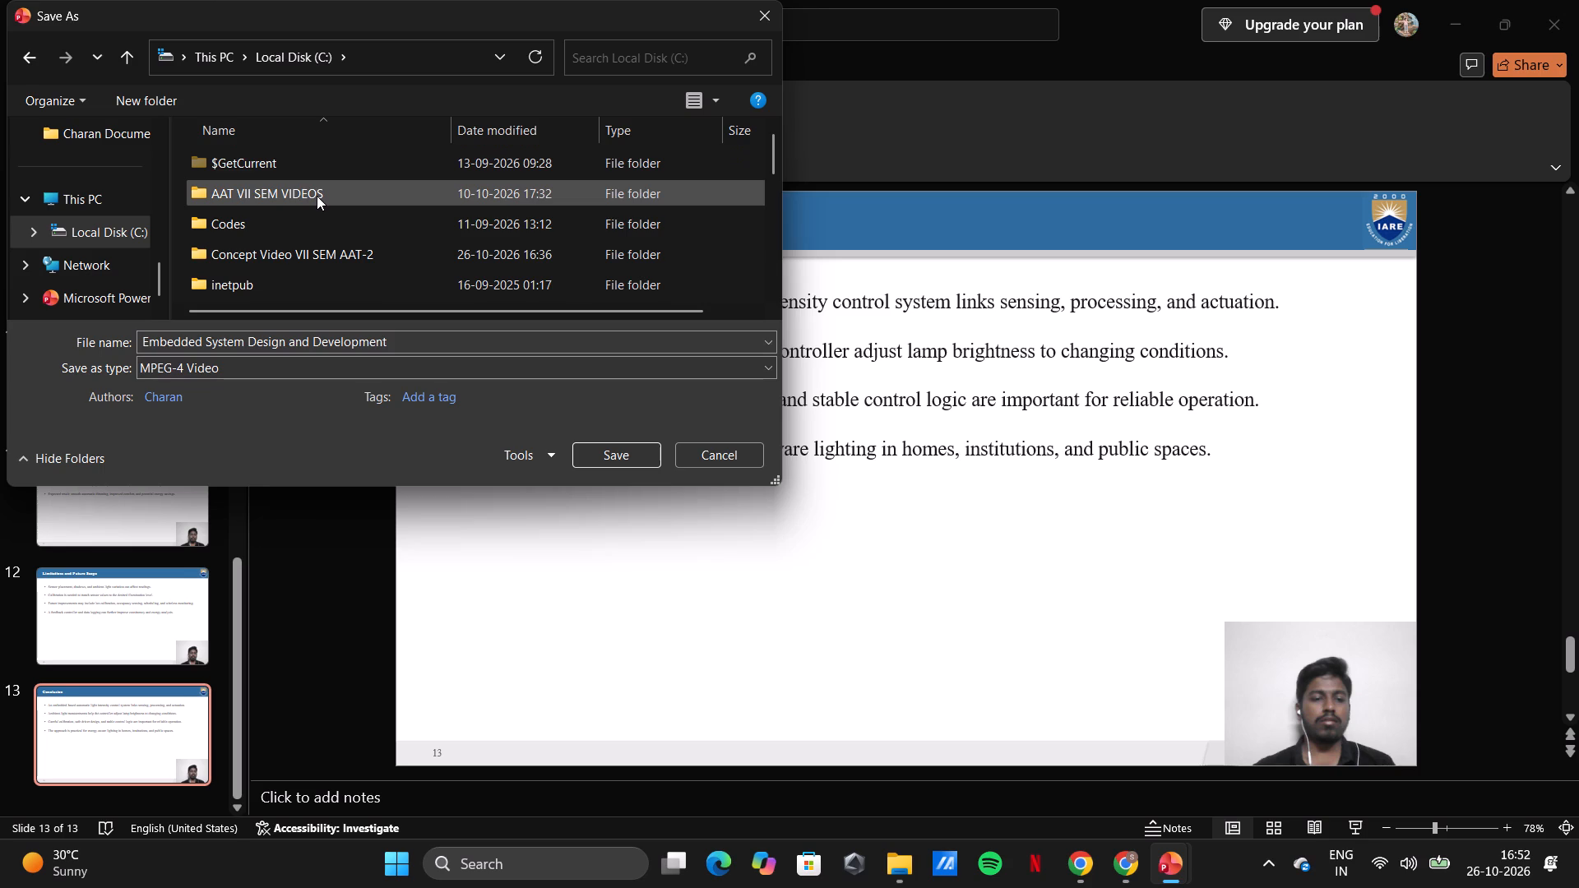
scroll(317, 196, "down", 1)
double_click(291, 158)
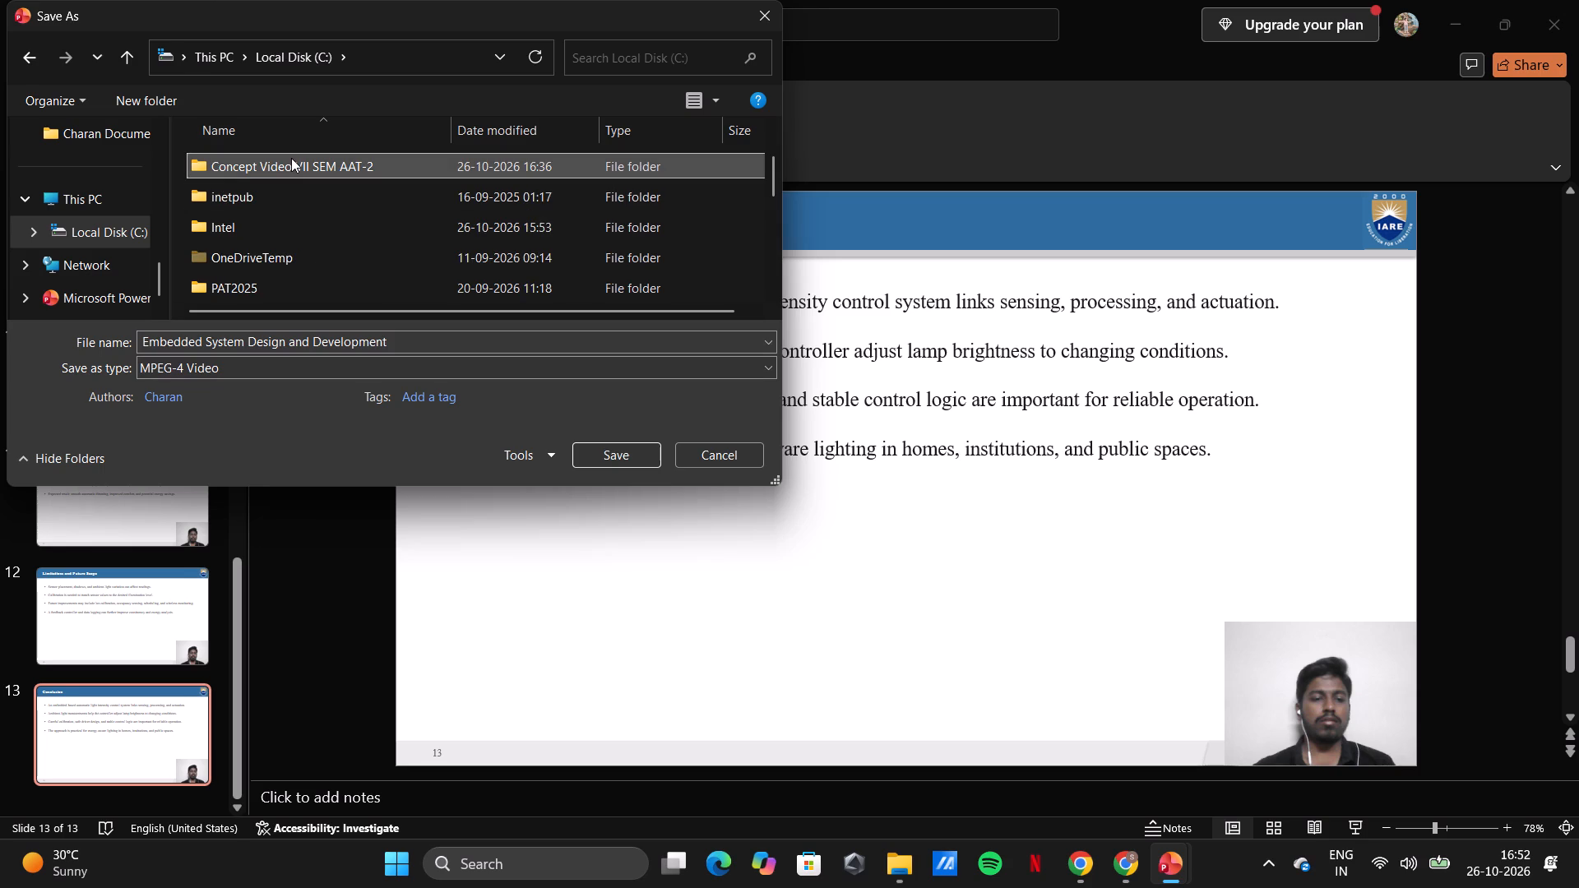
left_click(600, 446)
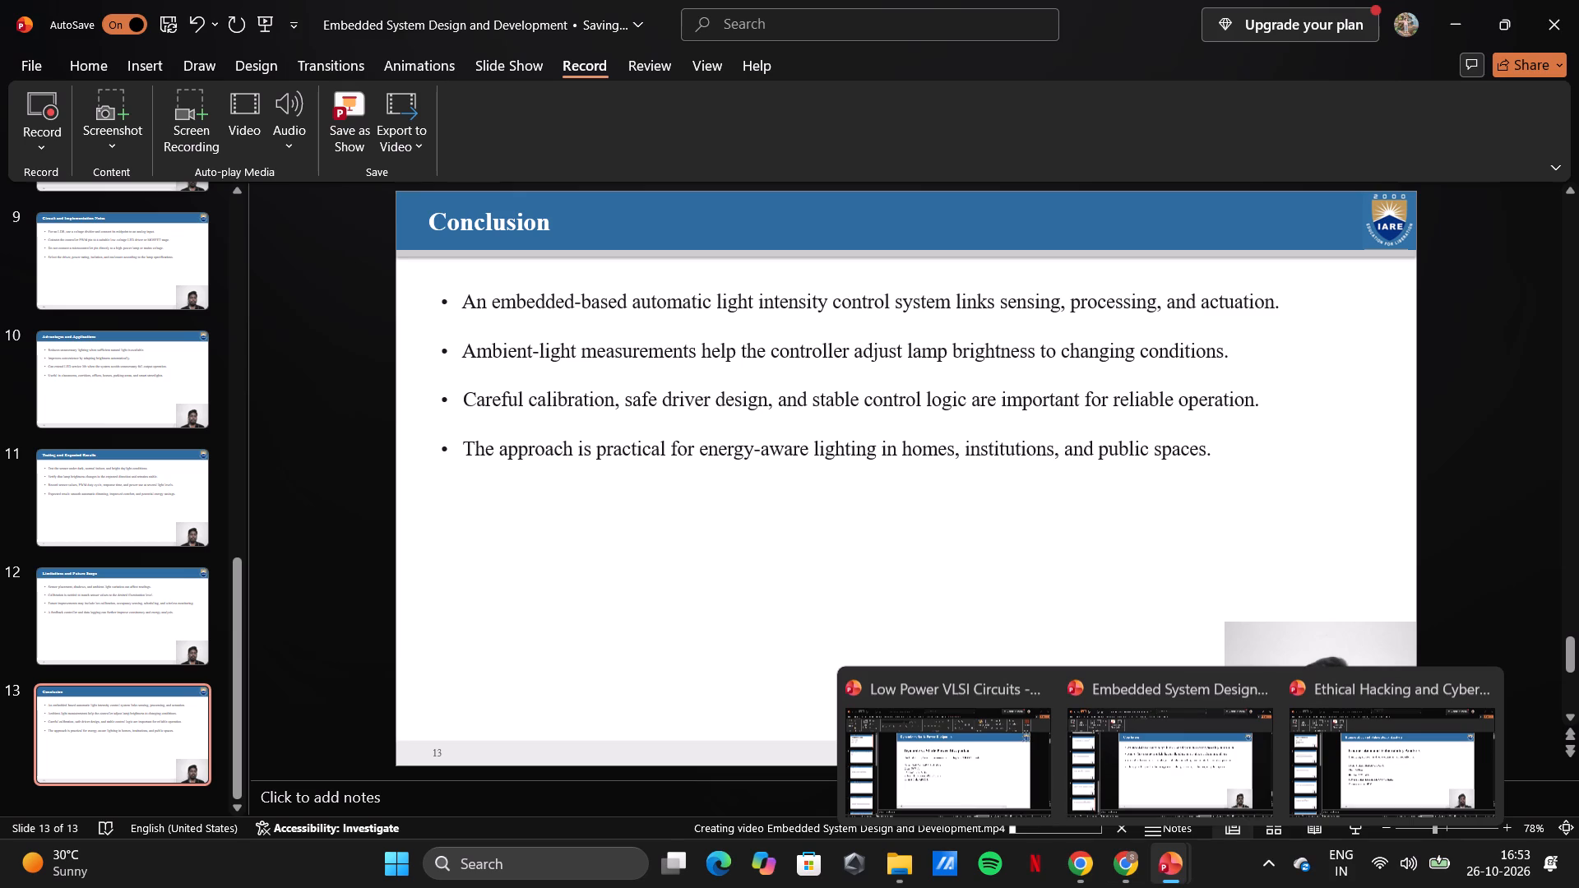
Switch to the Low Power VLSI Circuits presentation and review its first three slides.
left_click(1010, 734)
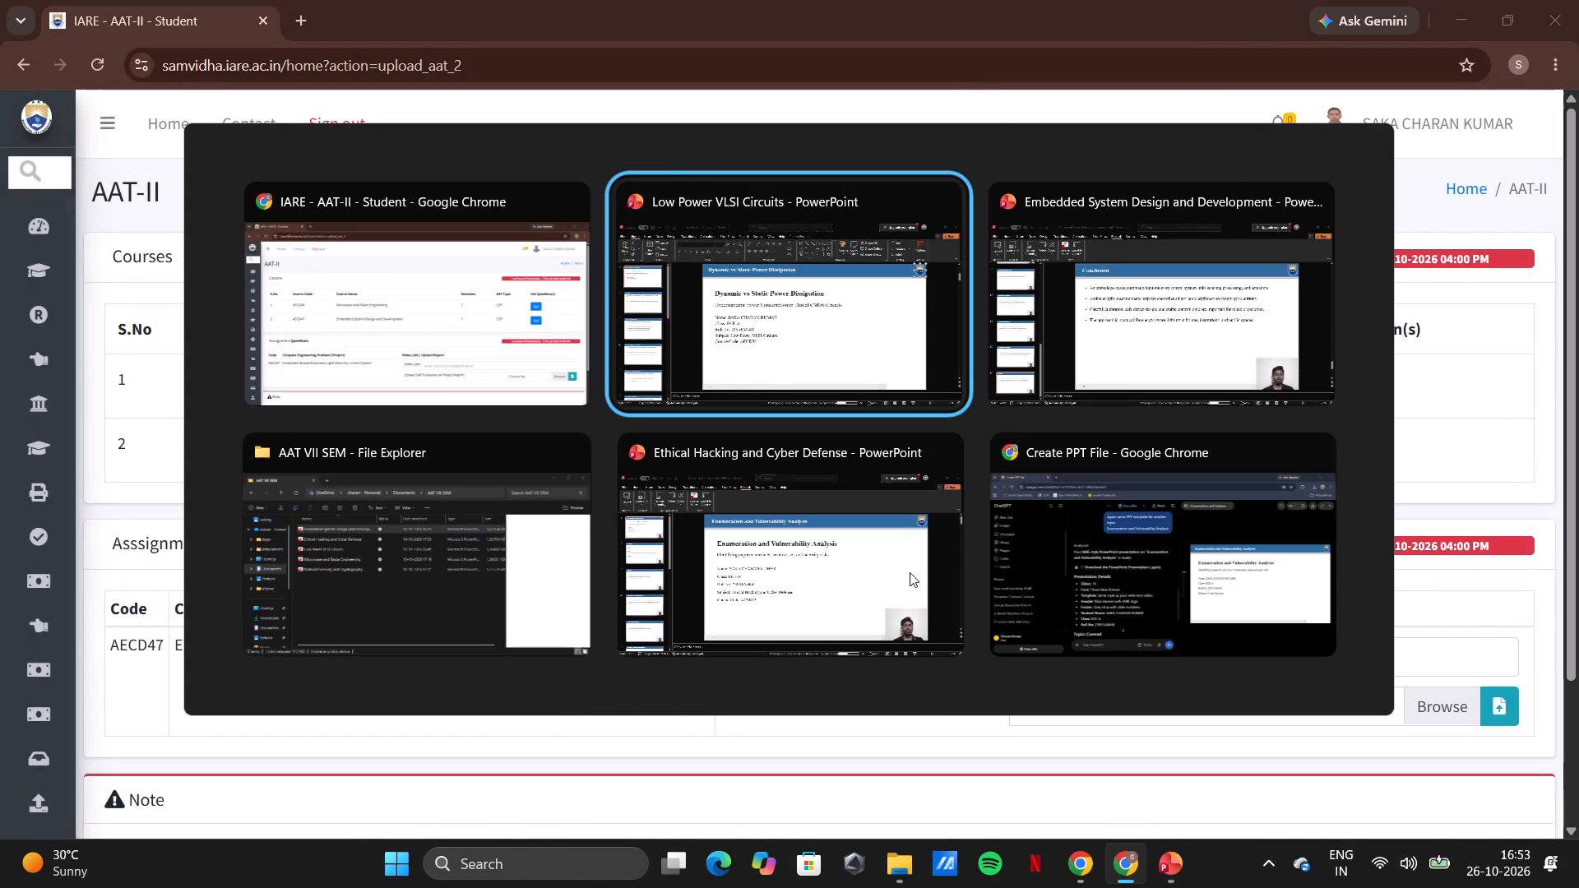
left_click(813, 548)
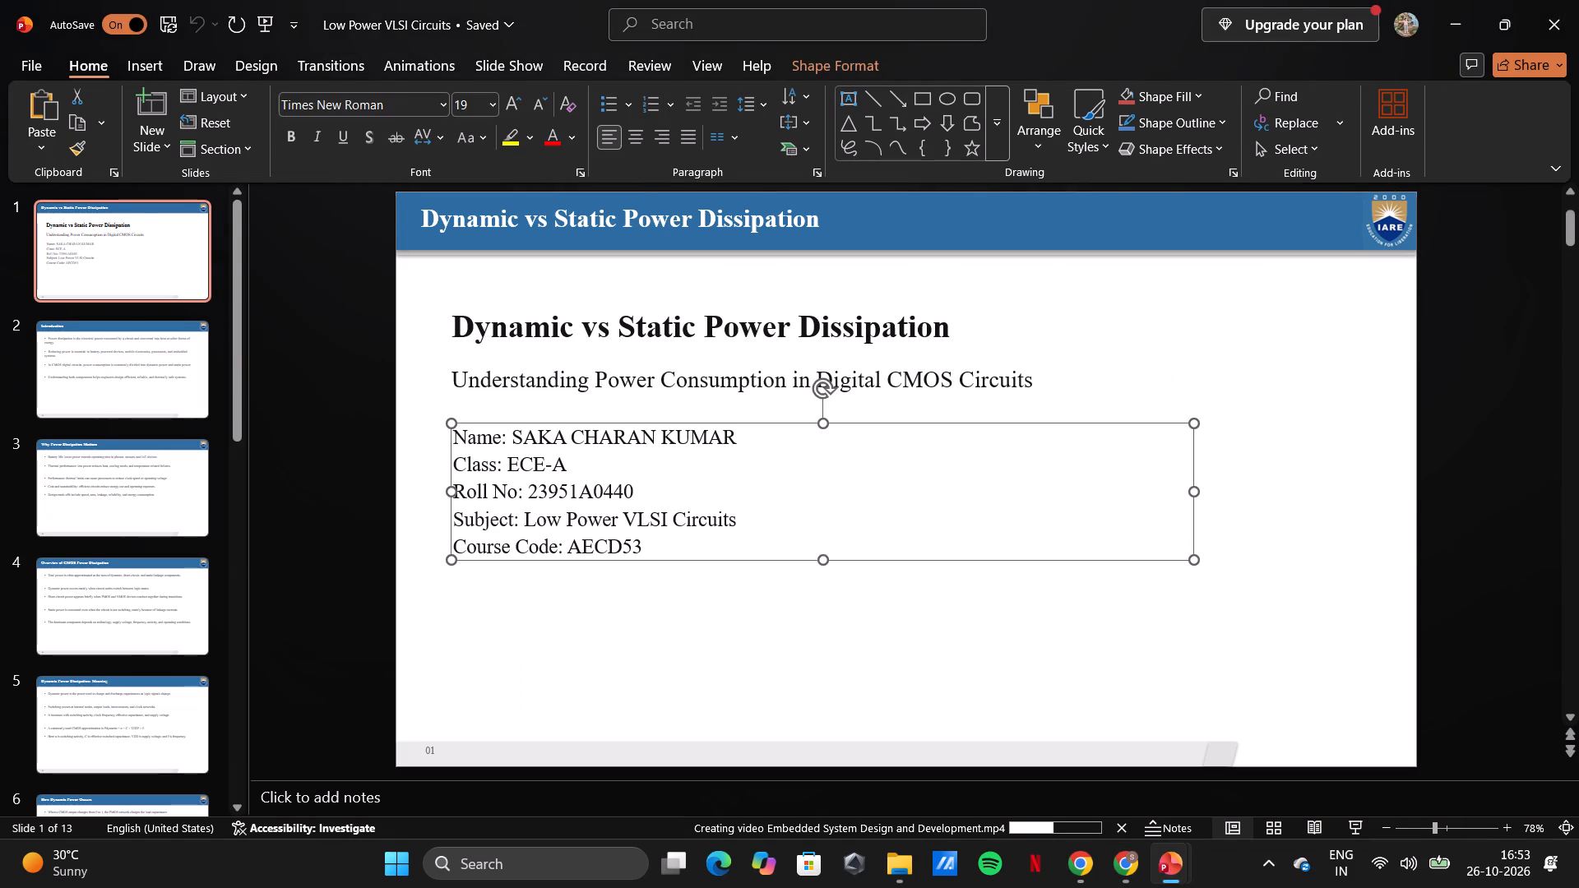
left_click(806, 618)
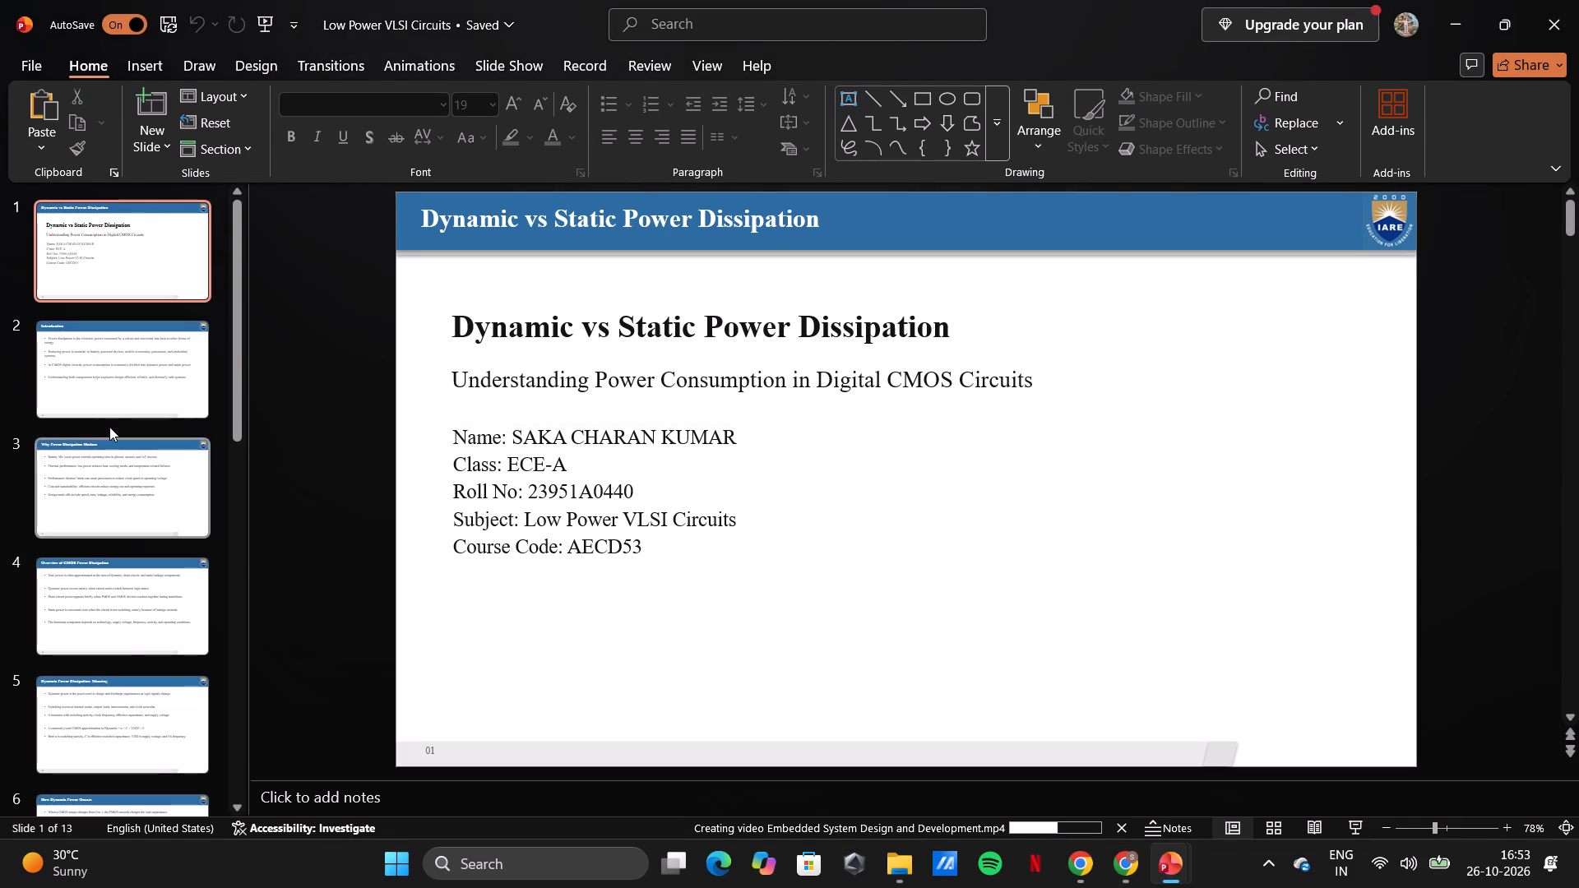
left_click(106, 349)
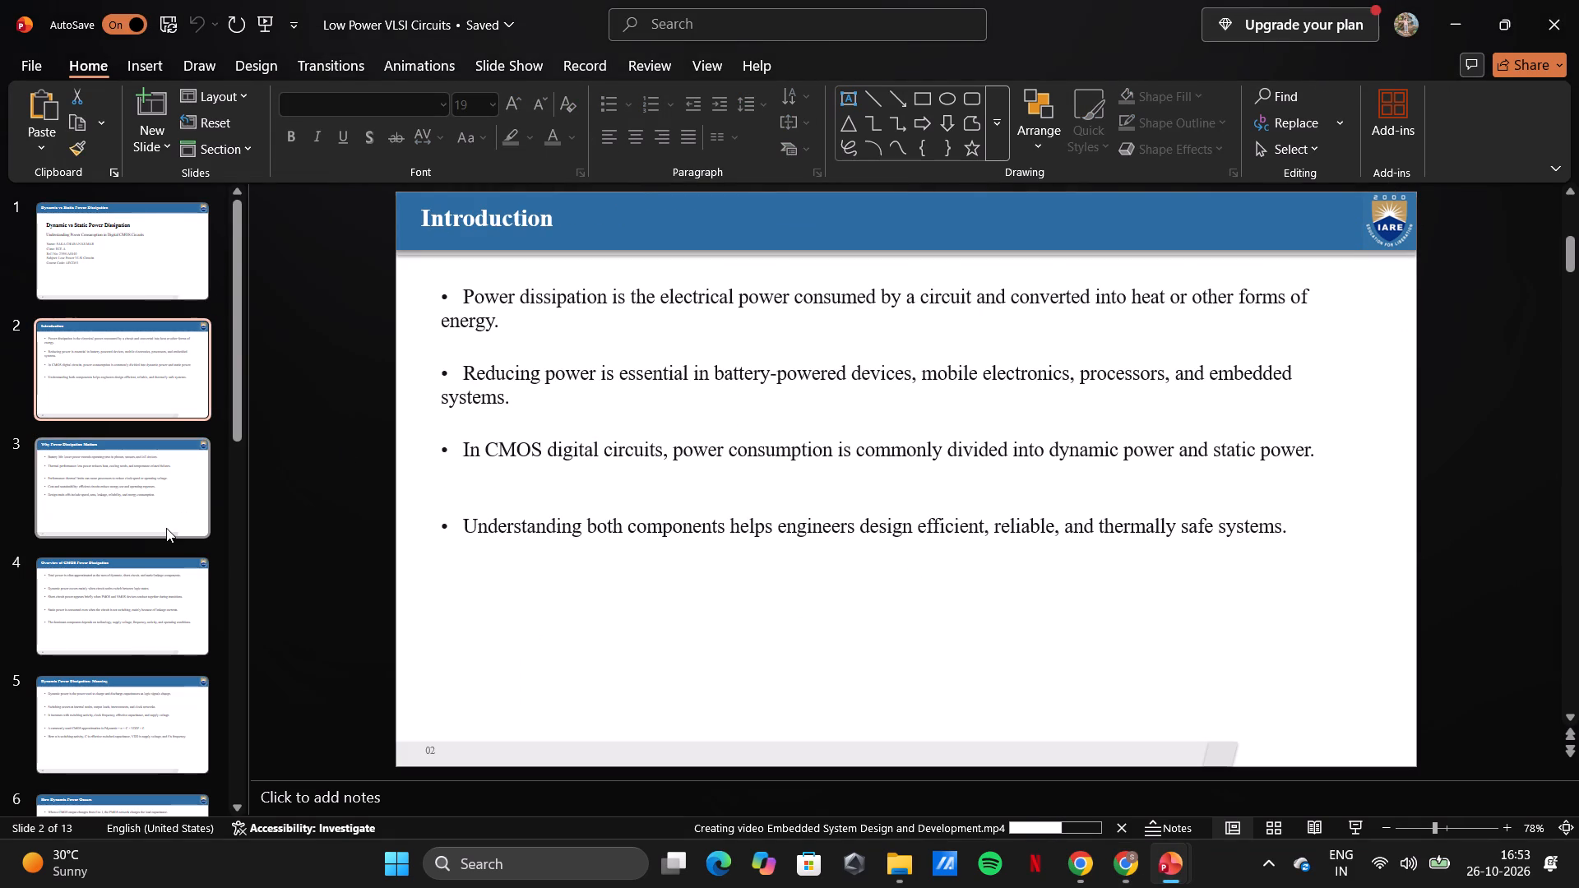
left_click(165, 527)
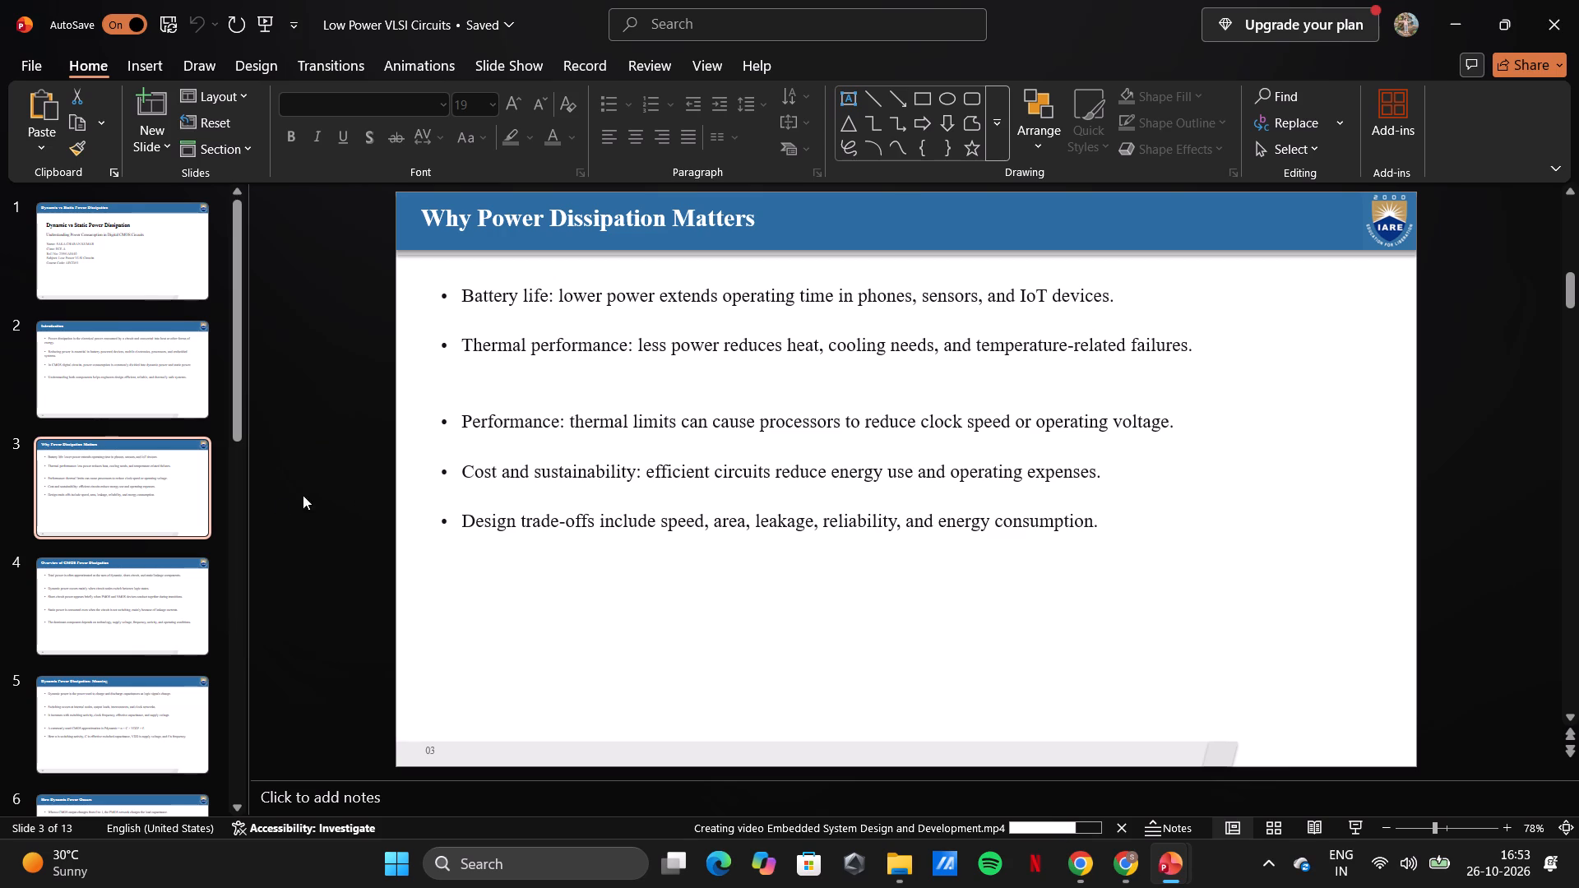
scroll(220, 414, "up", 4)
Check the AAT (Concept Video) upload page on the student portal in Chrome and return to the Low Power VLSI Circuits presentation.
key("alt+Tab")
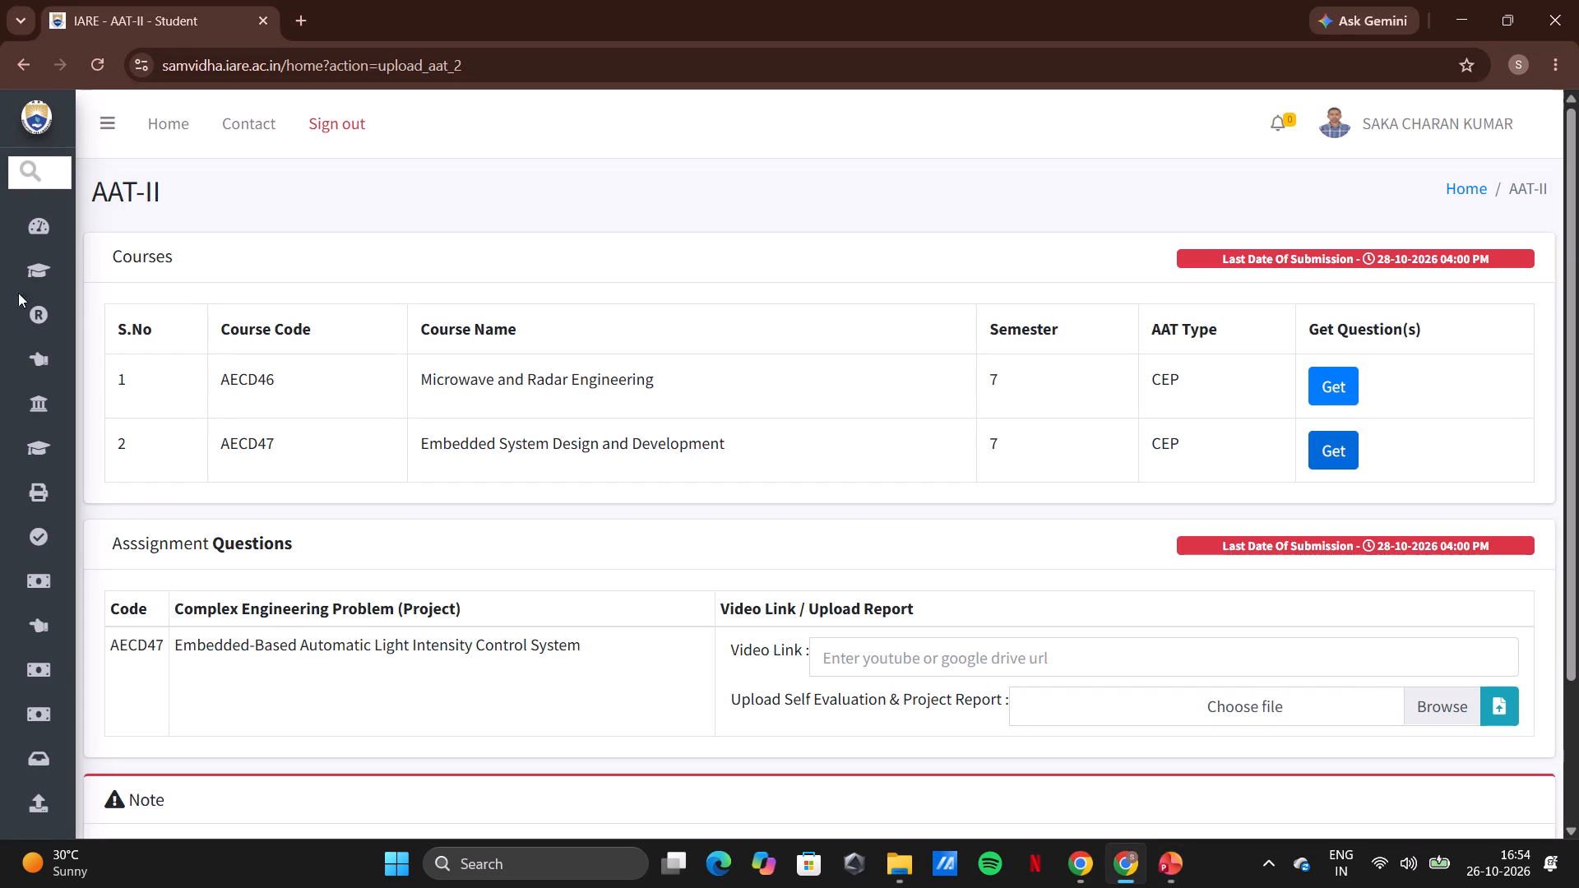
scroll(162, 608, "down", 6)
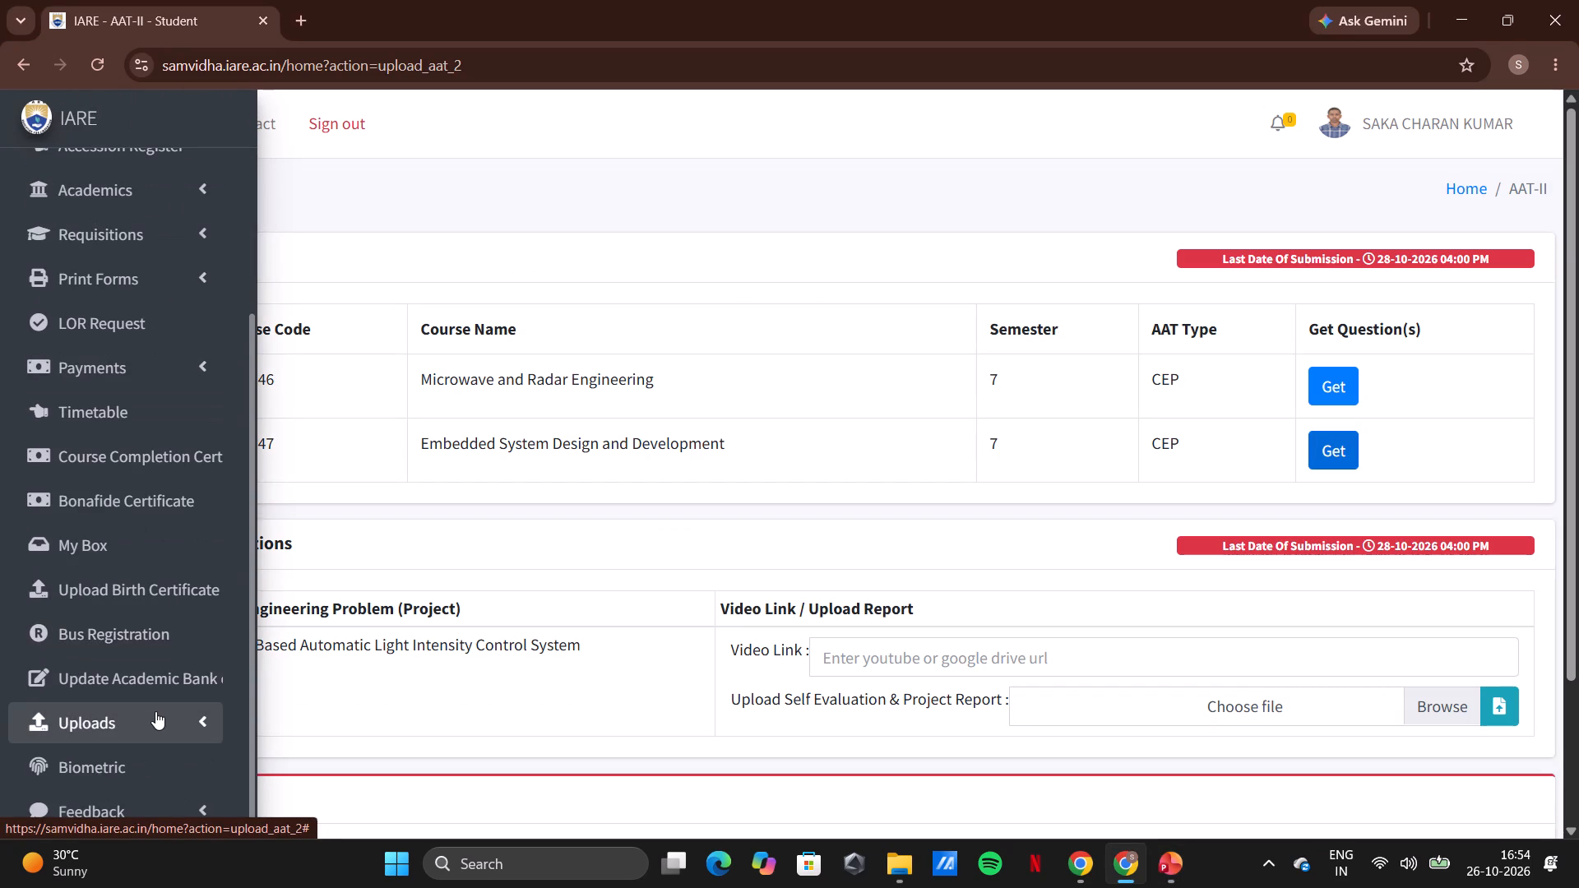
left_click(155, 711)
scroll(155, 711, "down", 4)
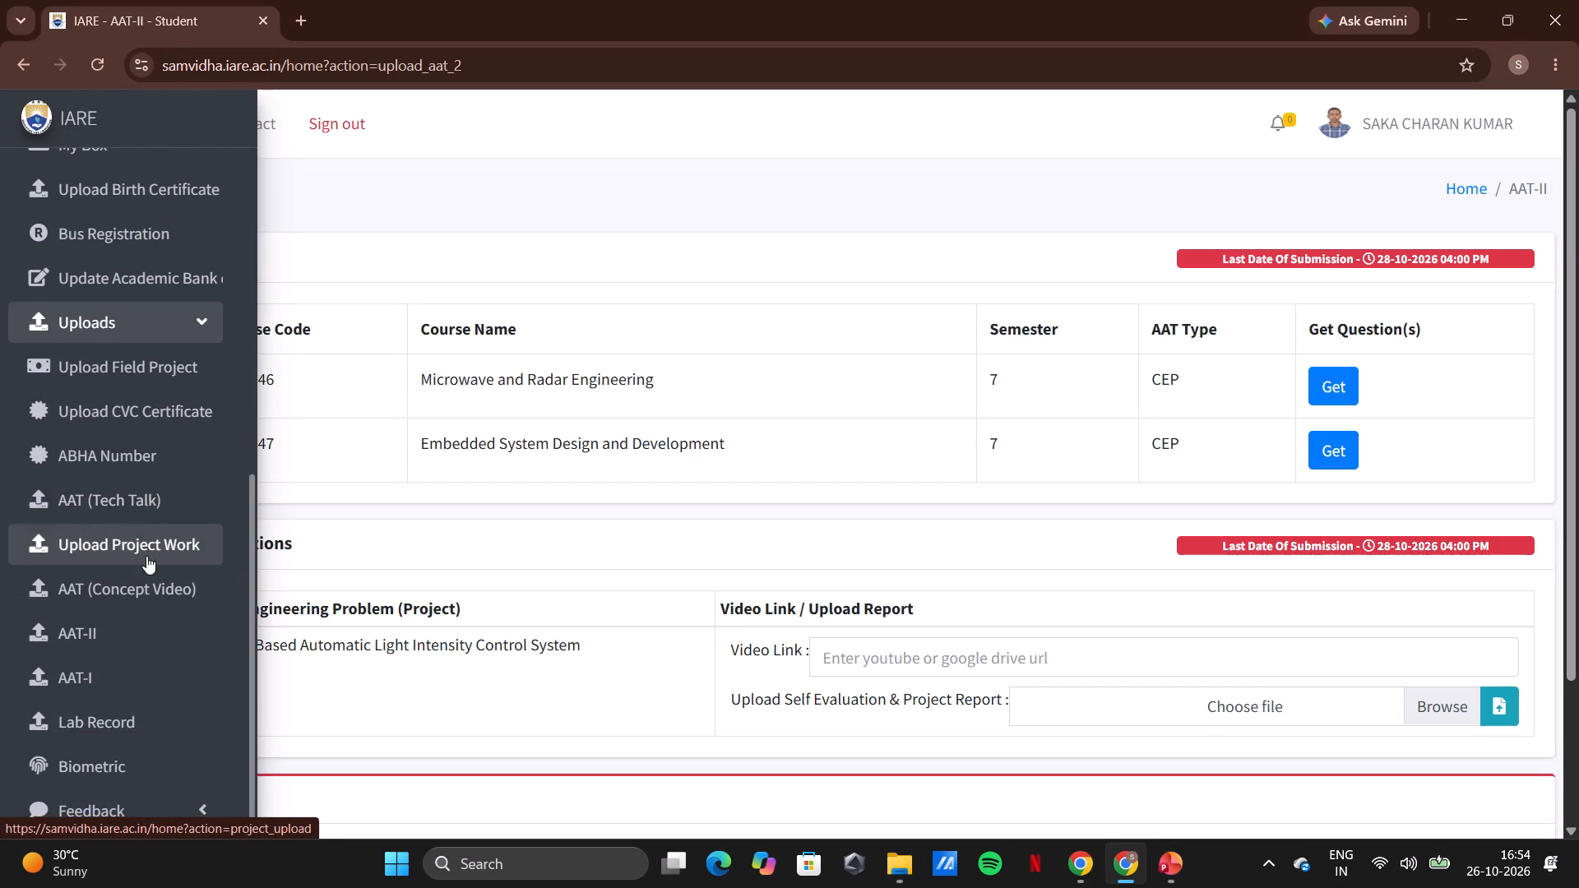
left_click(161, 598)
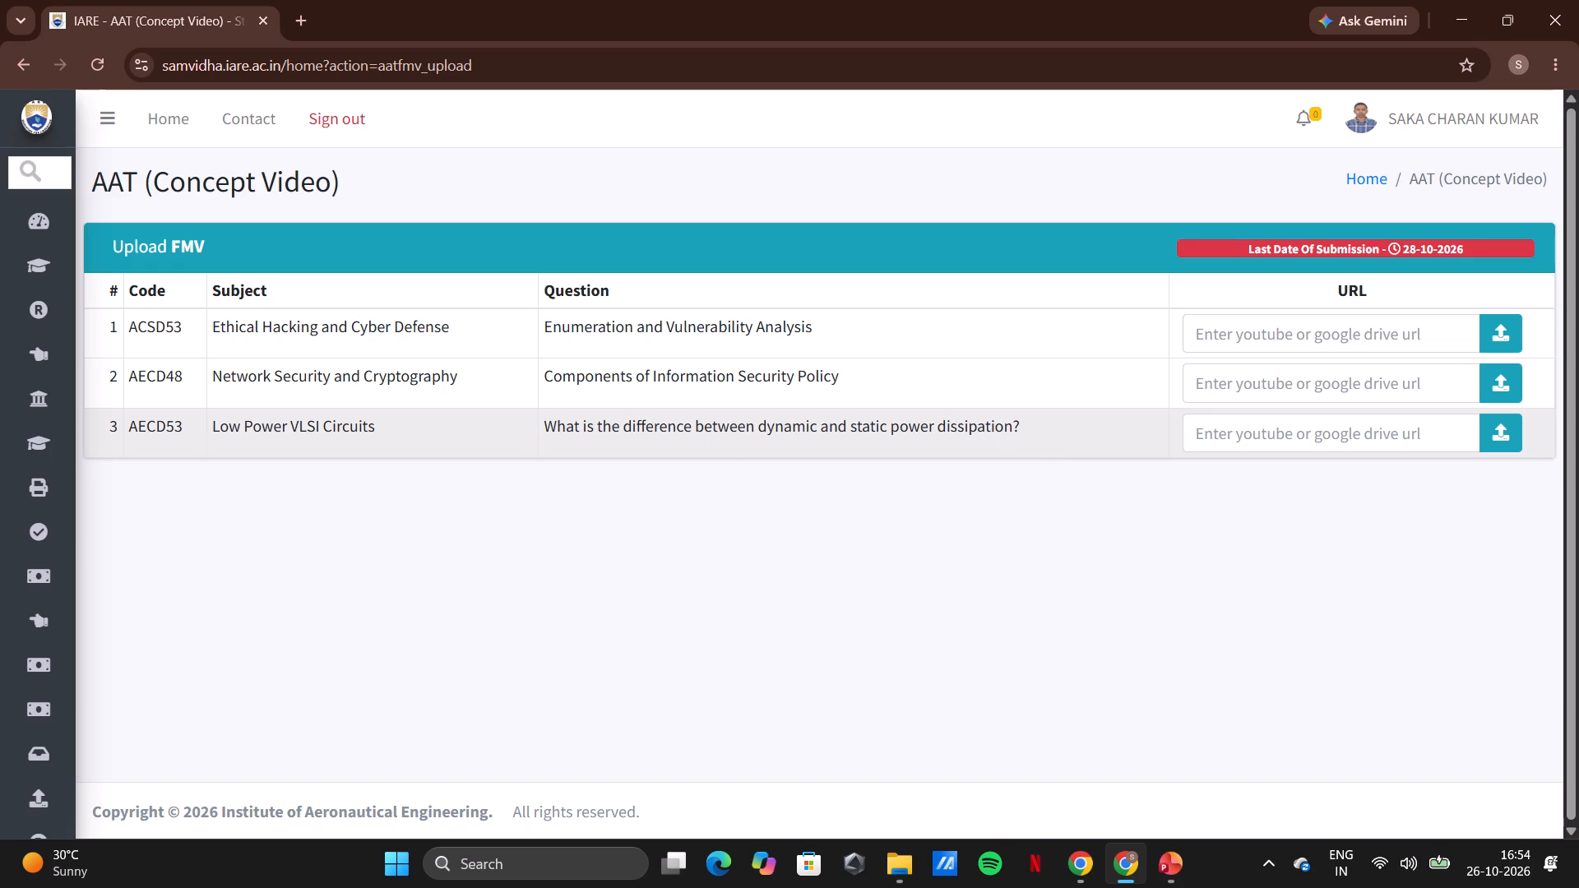
key("alt+Tab")
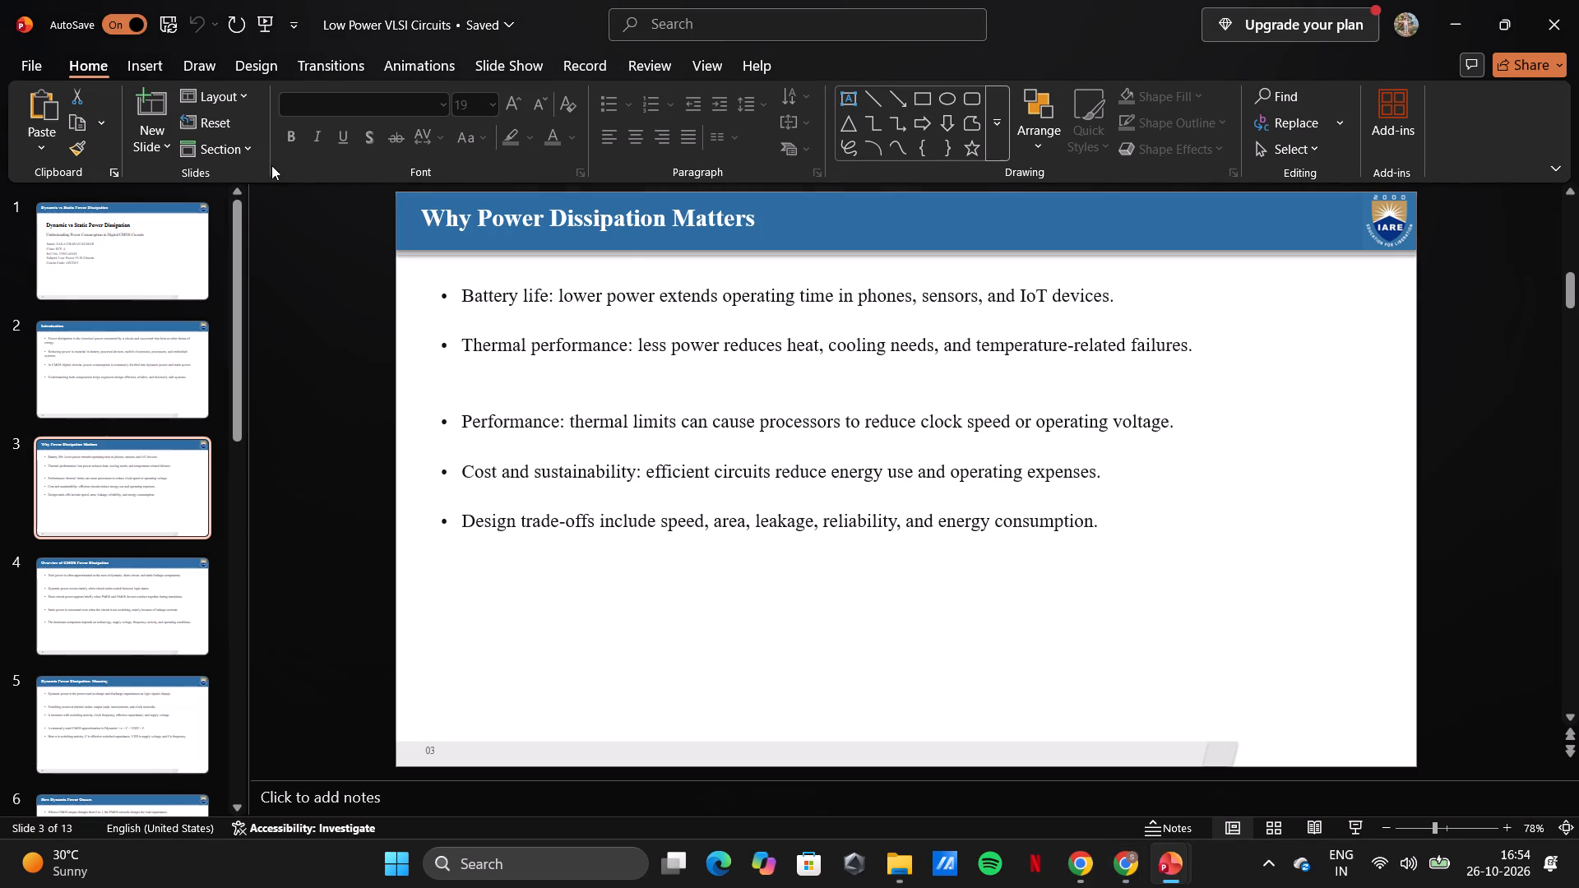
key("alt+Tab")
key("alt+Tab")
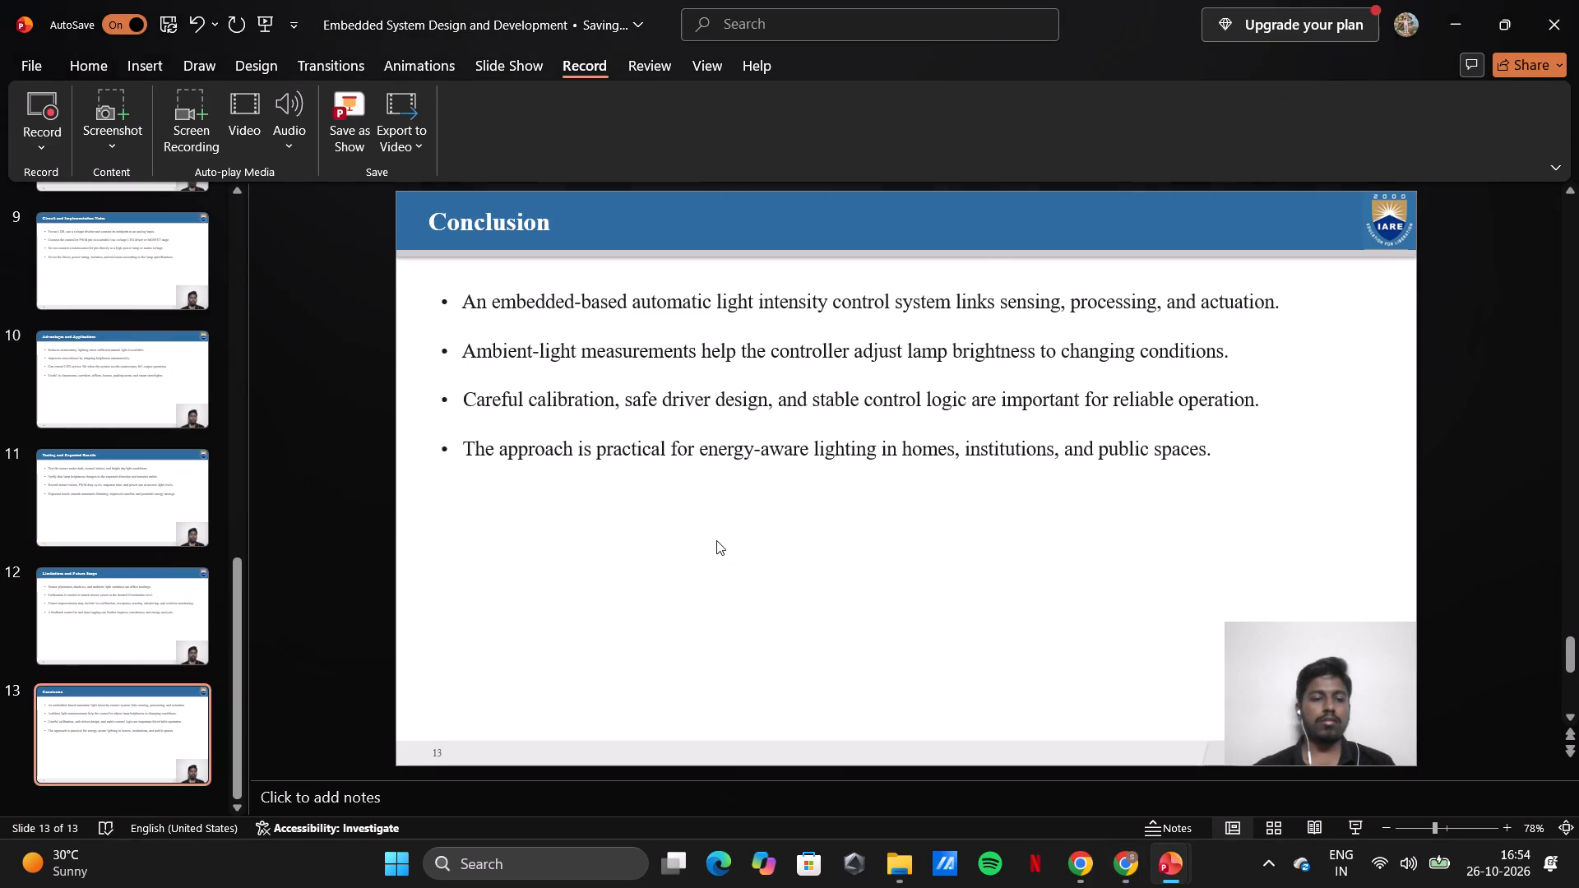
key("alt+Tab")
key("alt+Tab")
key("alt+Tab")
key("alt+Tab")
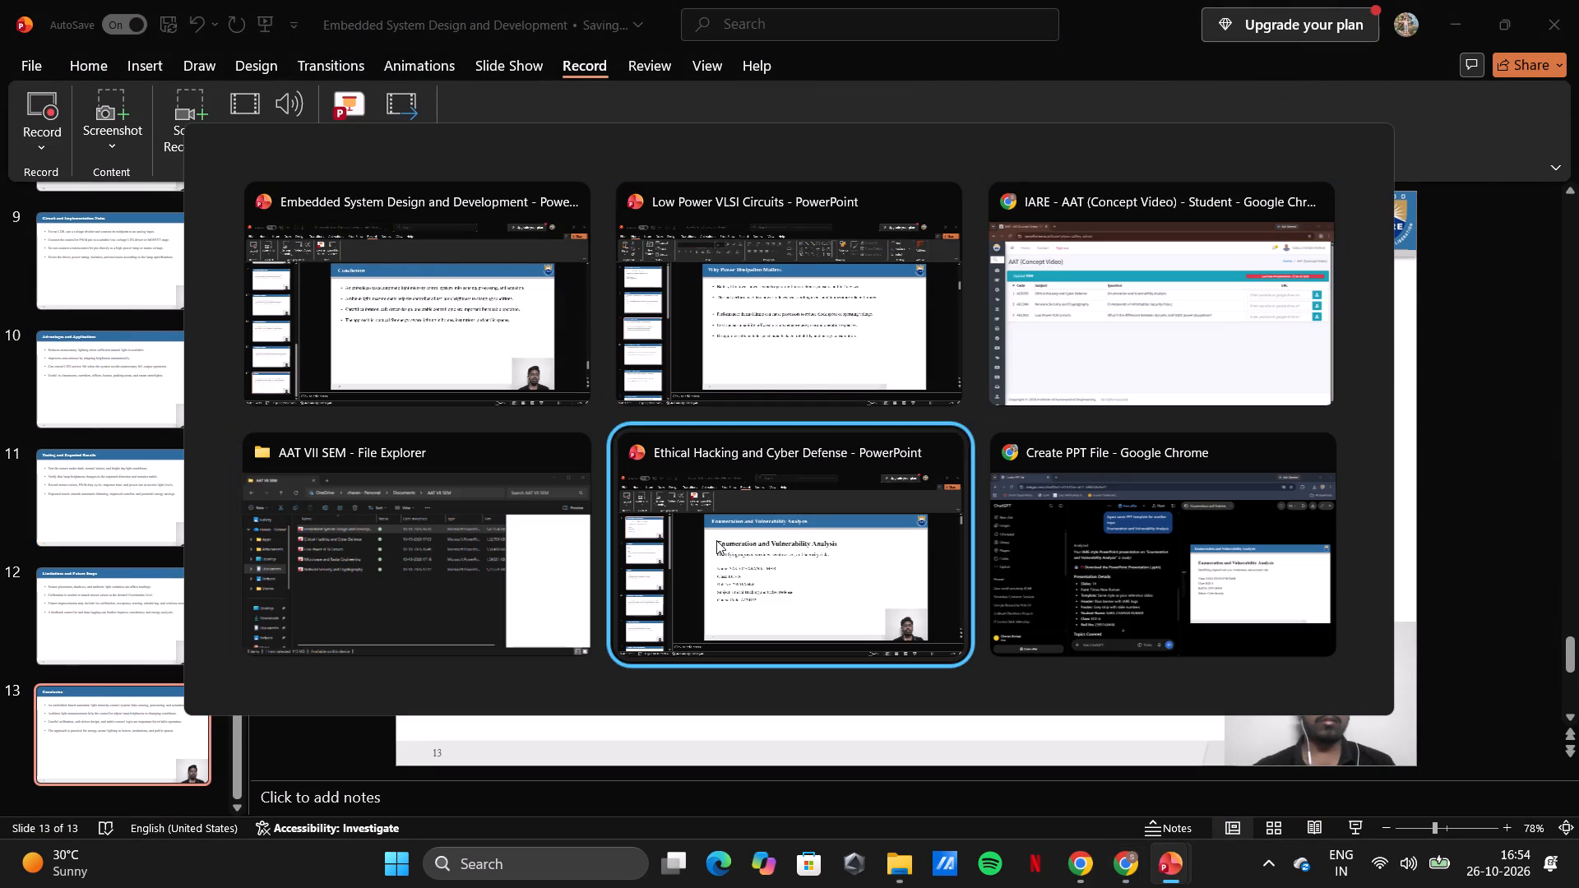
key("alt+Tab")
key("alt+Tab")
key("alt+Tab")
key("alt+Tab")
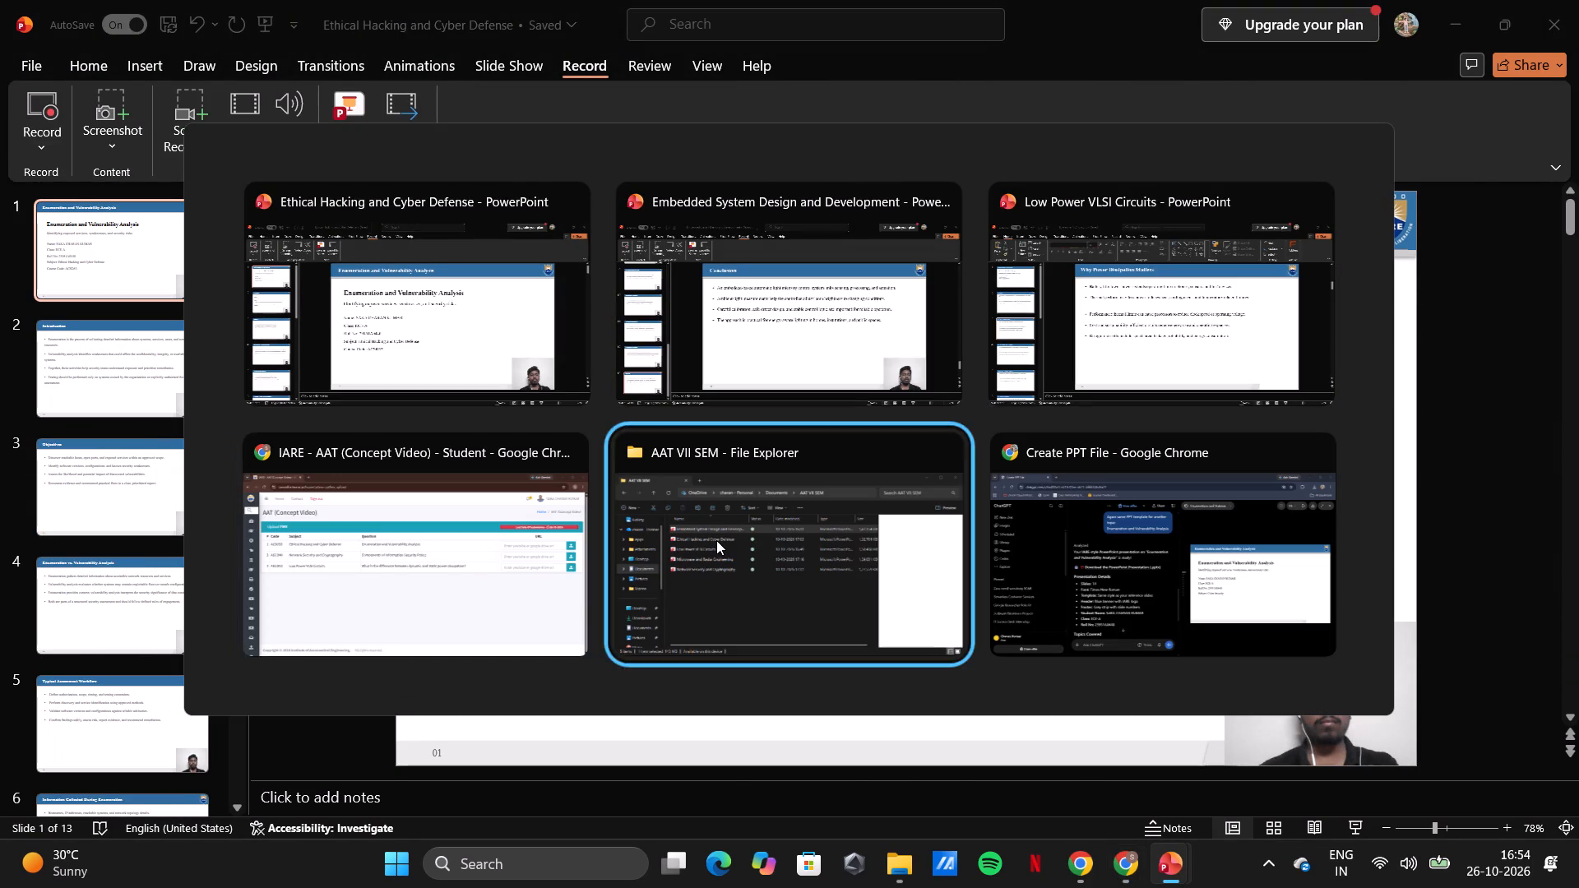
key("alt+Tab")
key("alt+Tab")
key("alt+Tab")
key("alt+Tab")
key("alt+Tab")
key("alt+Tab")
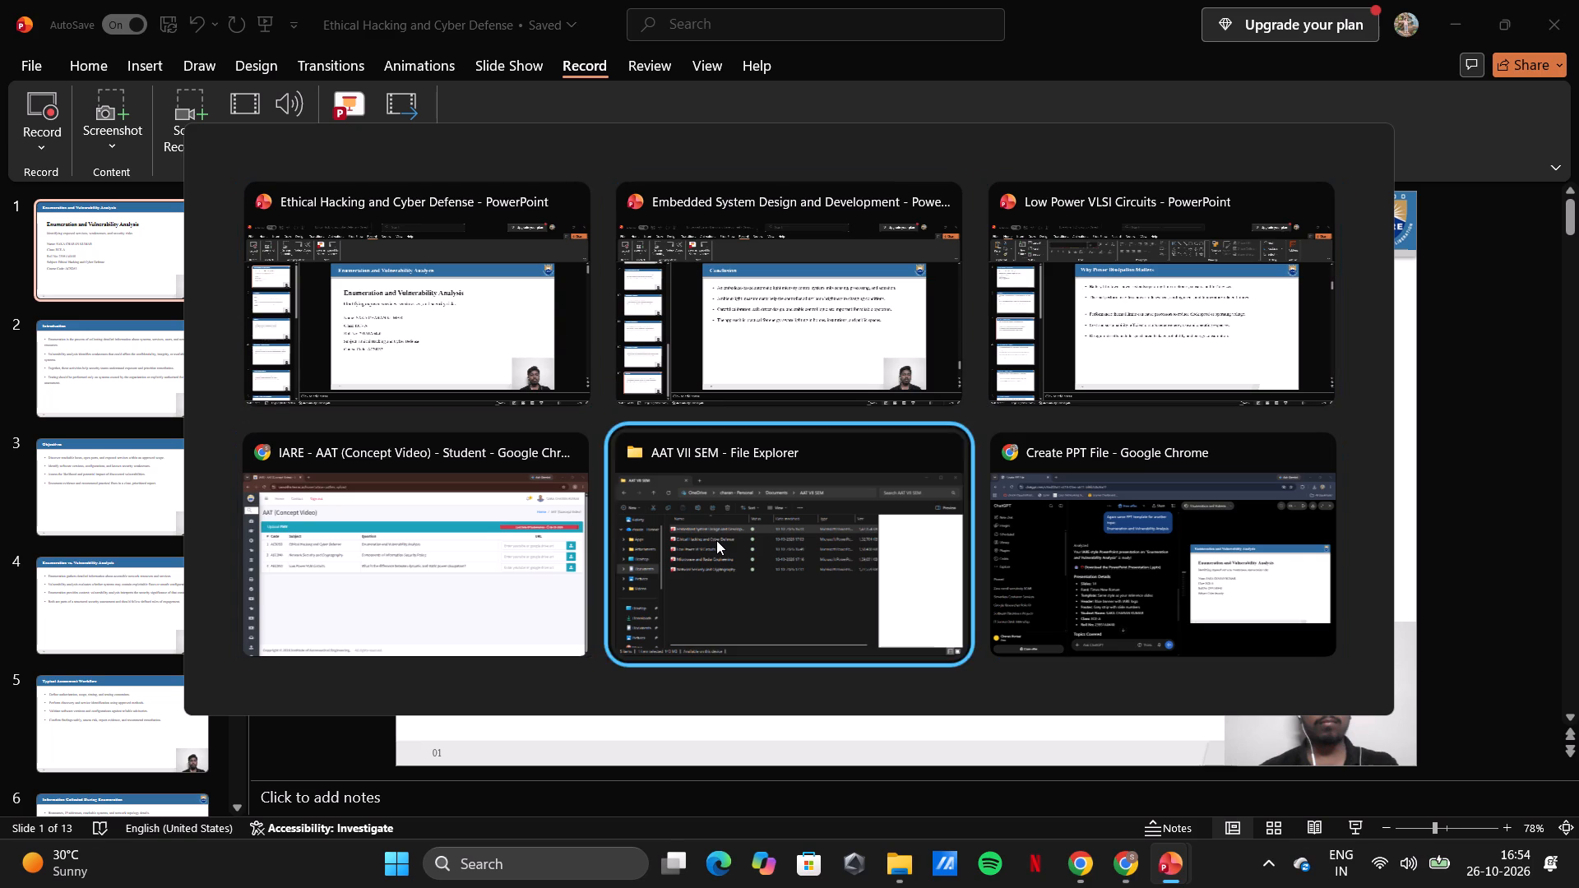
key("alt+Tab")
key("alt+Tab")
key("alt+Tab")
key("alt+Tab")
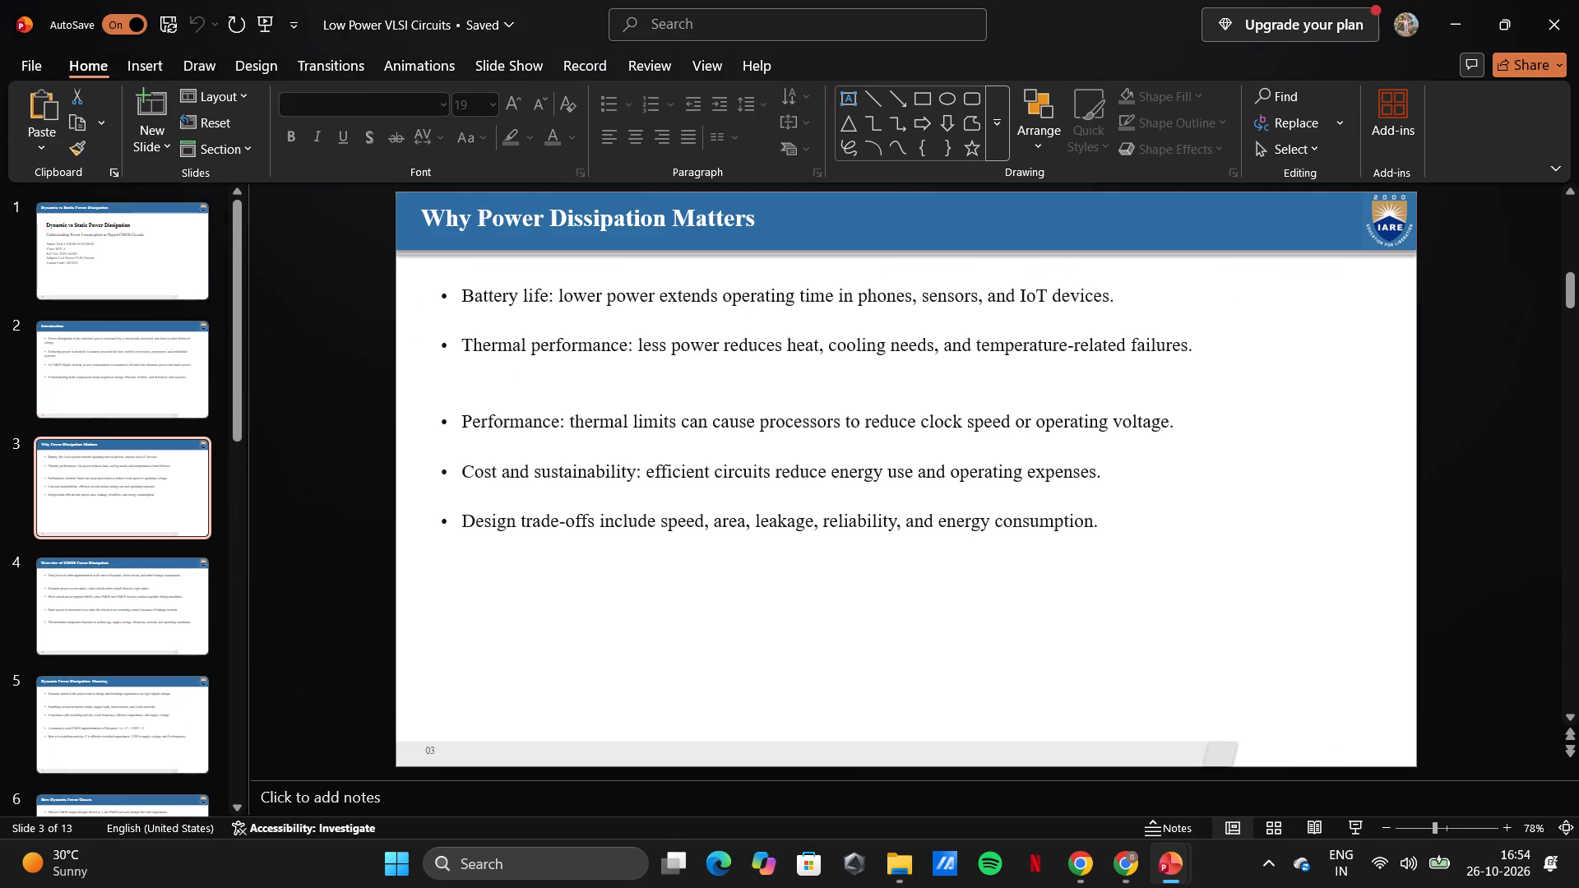
Set the line spacing of the student and course details on the Dynamic vs Static Power Dissipation title slide to 1.5.
left_click(134, 228)
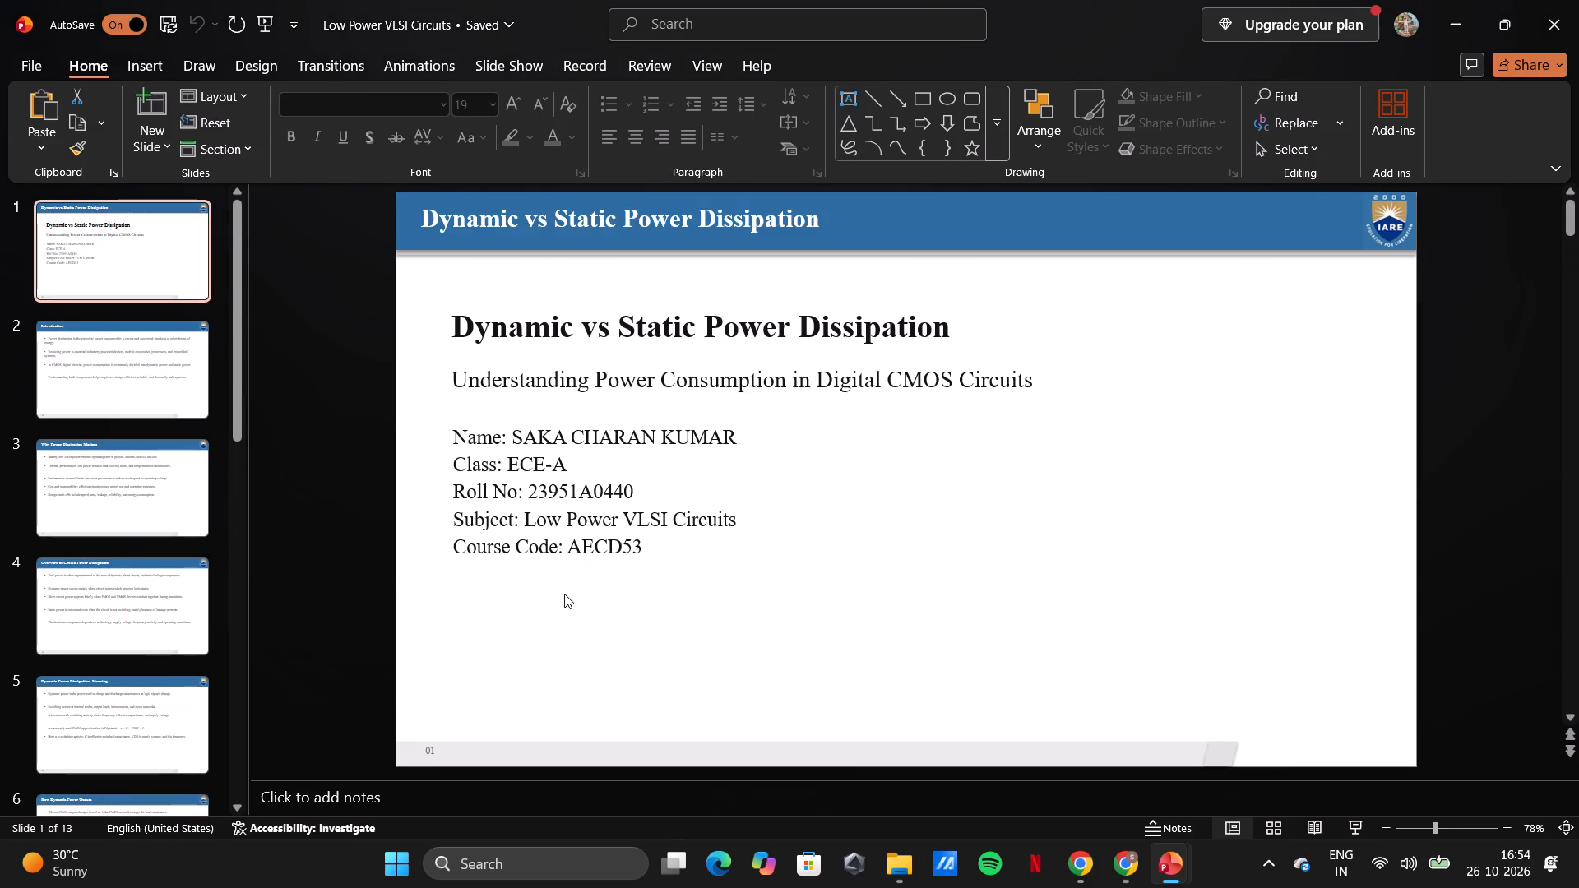
left_click(702, 511)
key("ctrl+a")
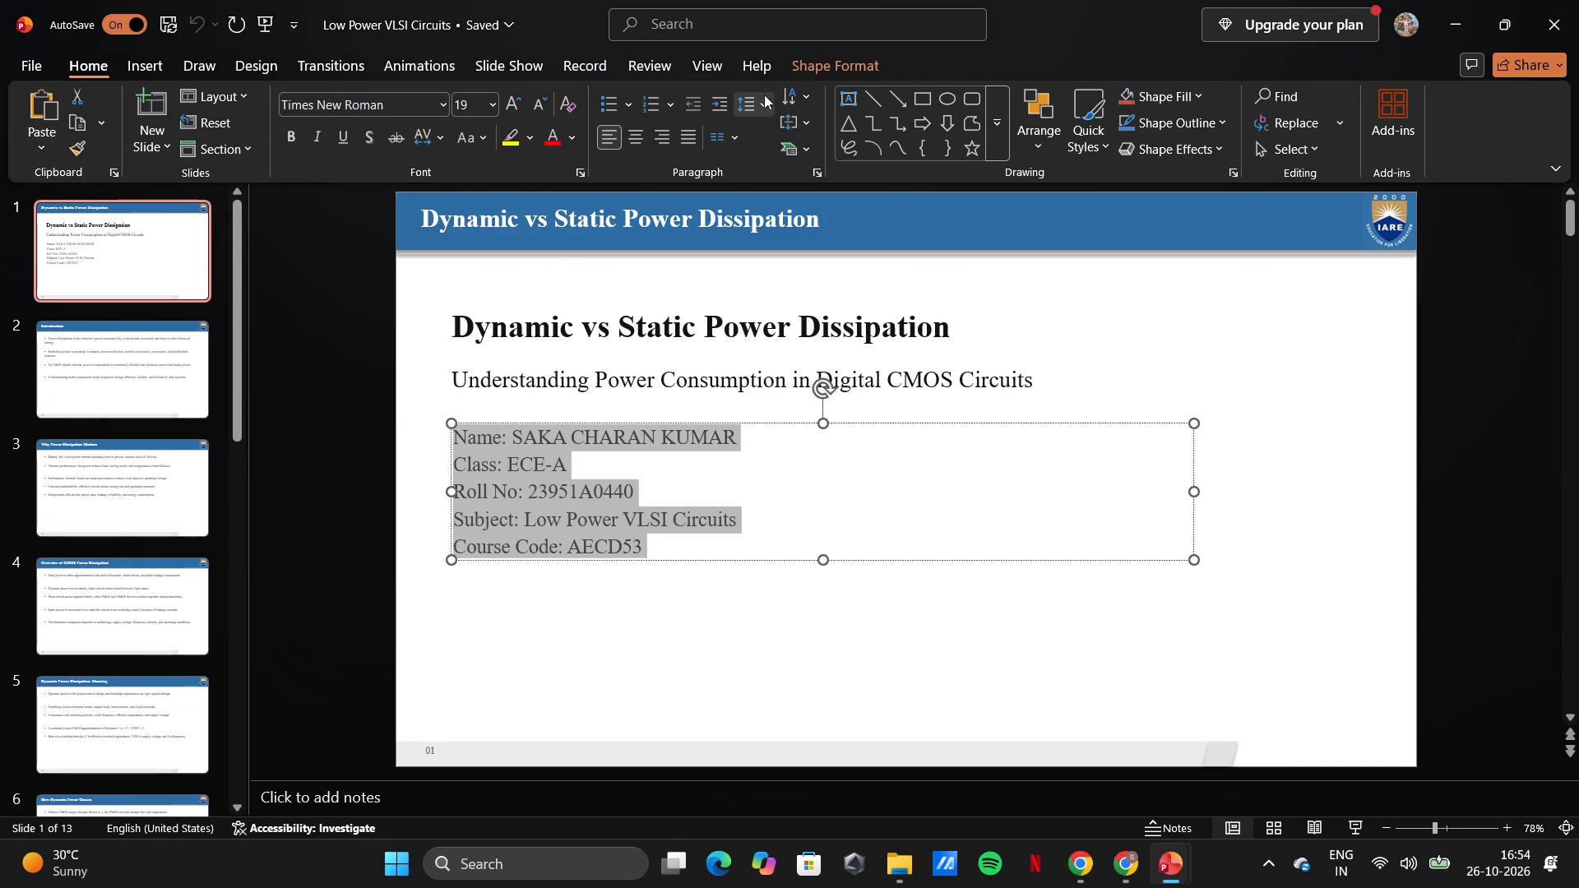
left_click(765, 101)
left_click(778, 169)
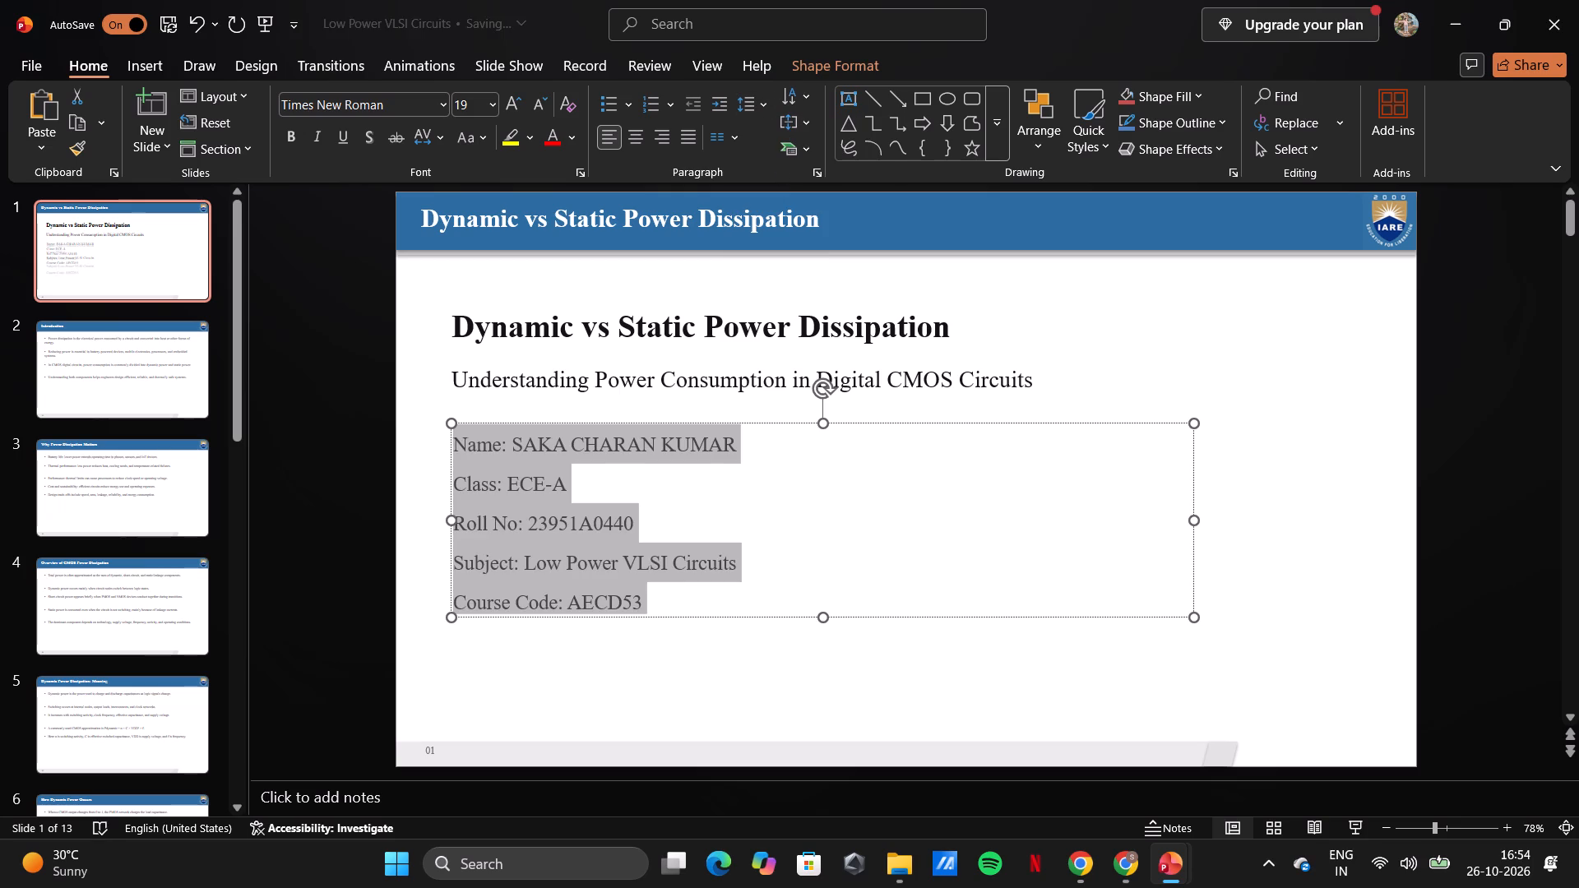
left_click(810, 469)
left_click(1043, 363)
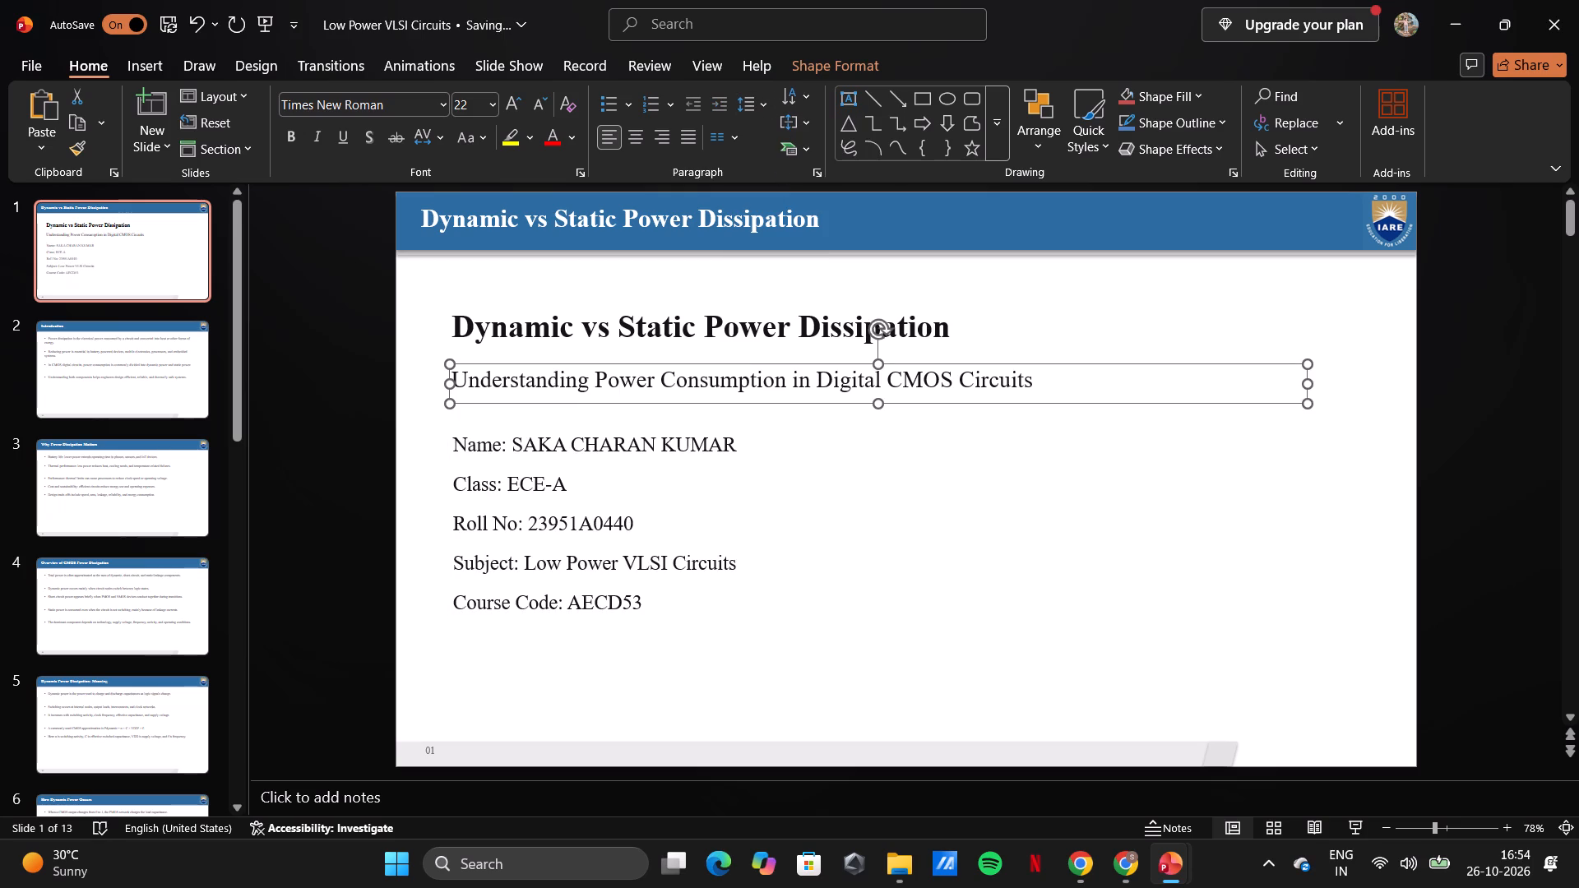